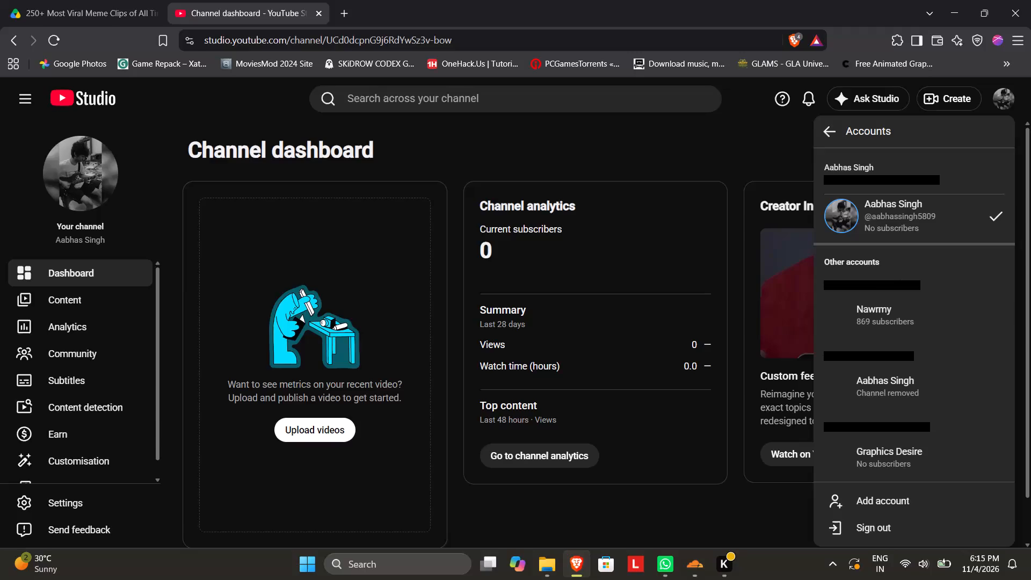
Switch YouTube Studio to the Nawrmy channel account.
{"action": "left_click", "coordinate": [883, 308]}
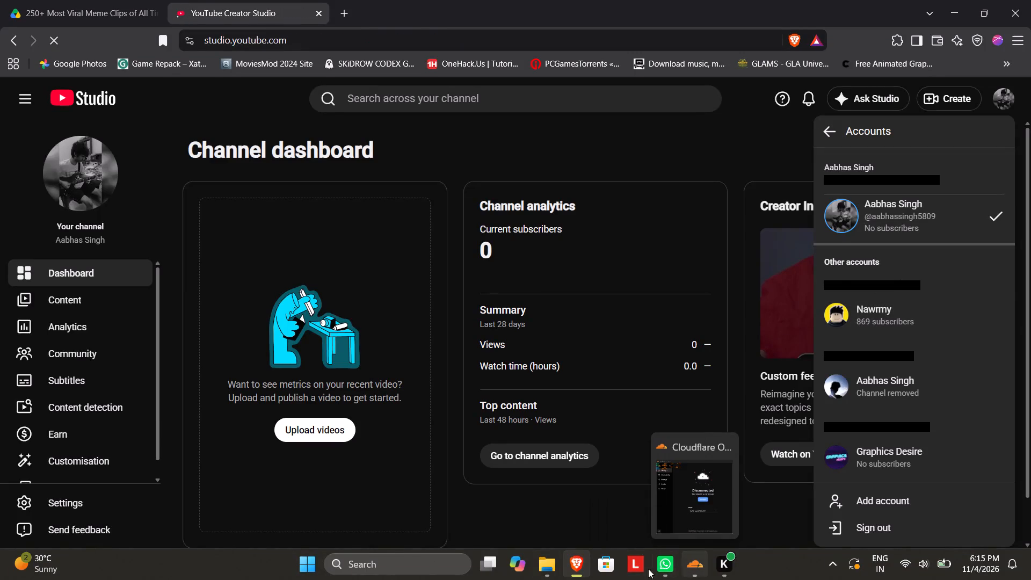
Find Adobe Premiere Pro 2025 on the computer and launch it.
{"action": "left_click", "coordinate": [432, 573]}
{"action": "type", "text": "pre"}
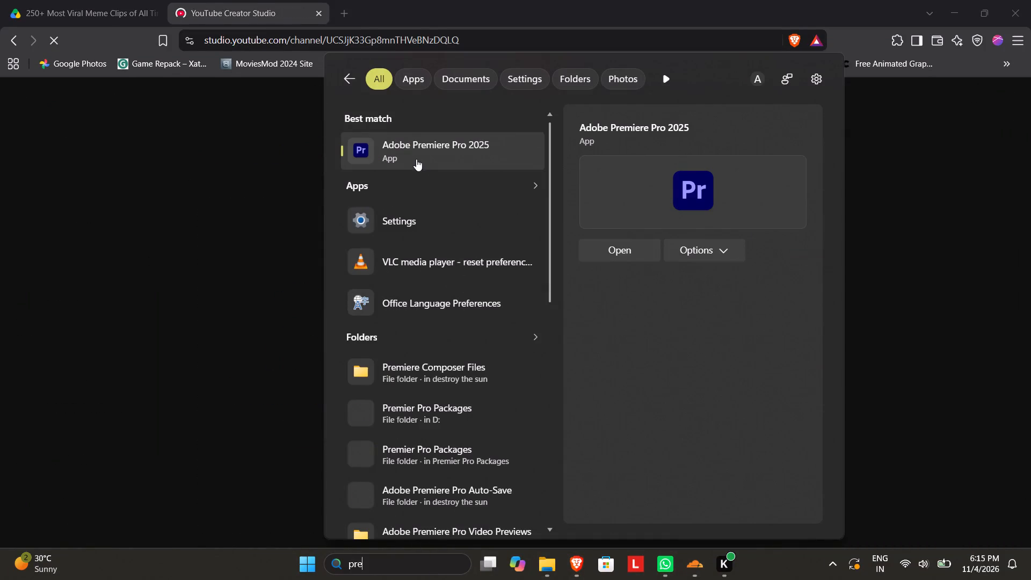
{"action": "left_click", "coordinate": [416, 157]}
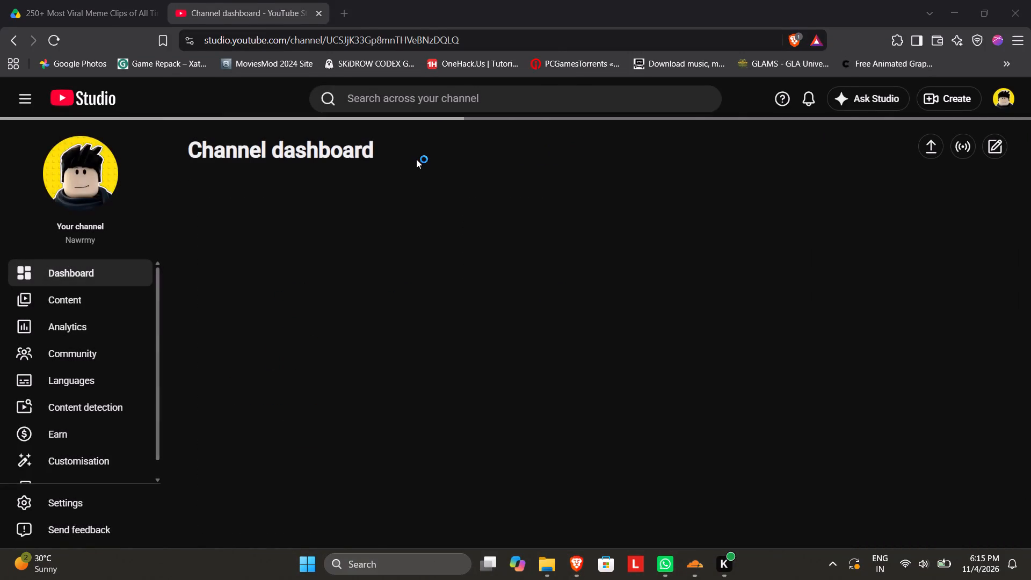
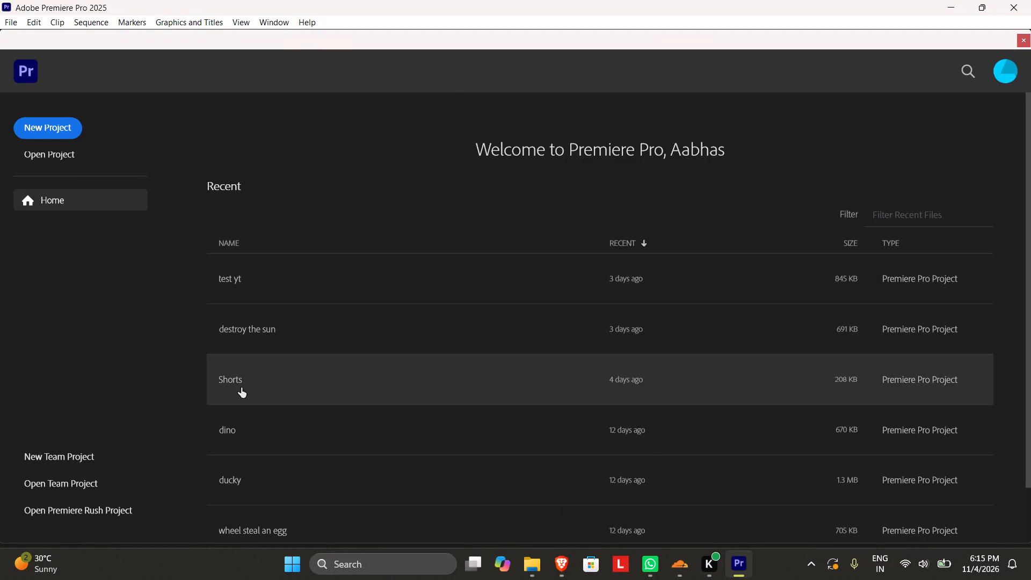
Open the recent Premiere Pro project named Shorts.
{"action": "left_click", "coordinate": [238, 383]}
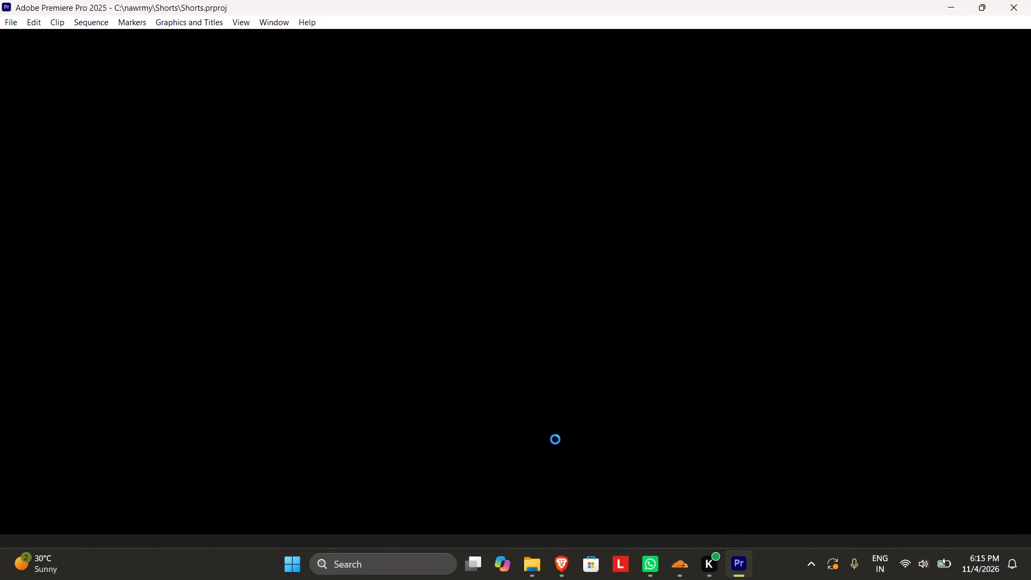
Switch to File Explorer and permanently delete destroy.mp4 from the OS (D:) drive.
{"action": "left_click", "coordinate": [534, 557]}
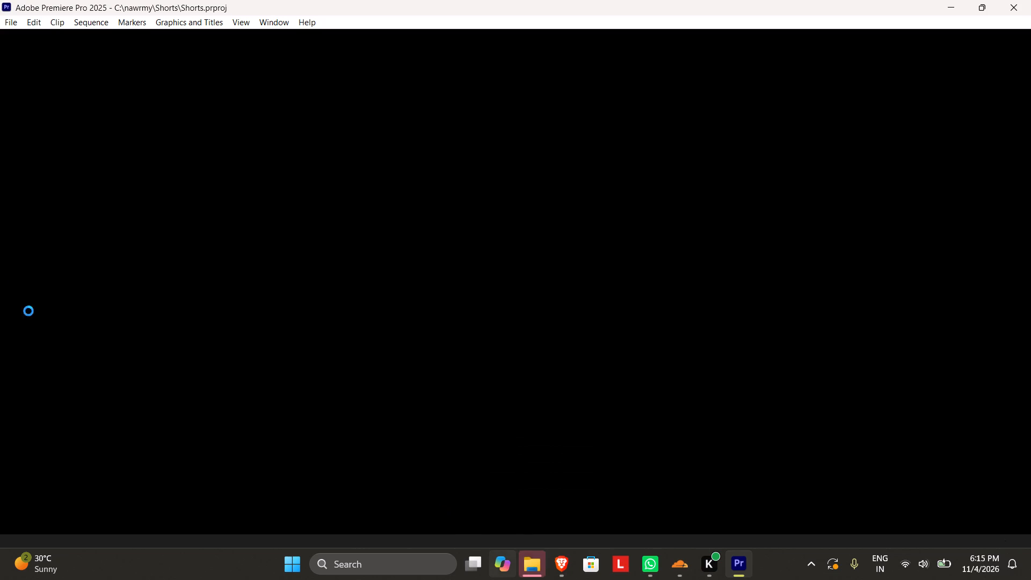
{"action": "left_click", "coordinate": [535, 565]}
{"action": "left_click", "coordinate": [535, 564]}
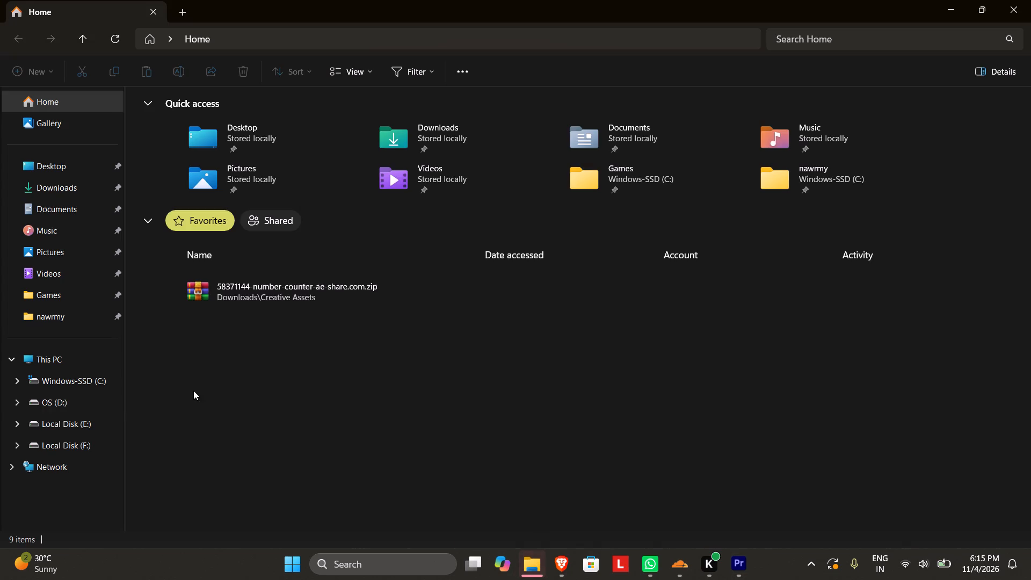
{"action": "left_click", "coordinate": [88, 401]}
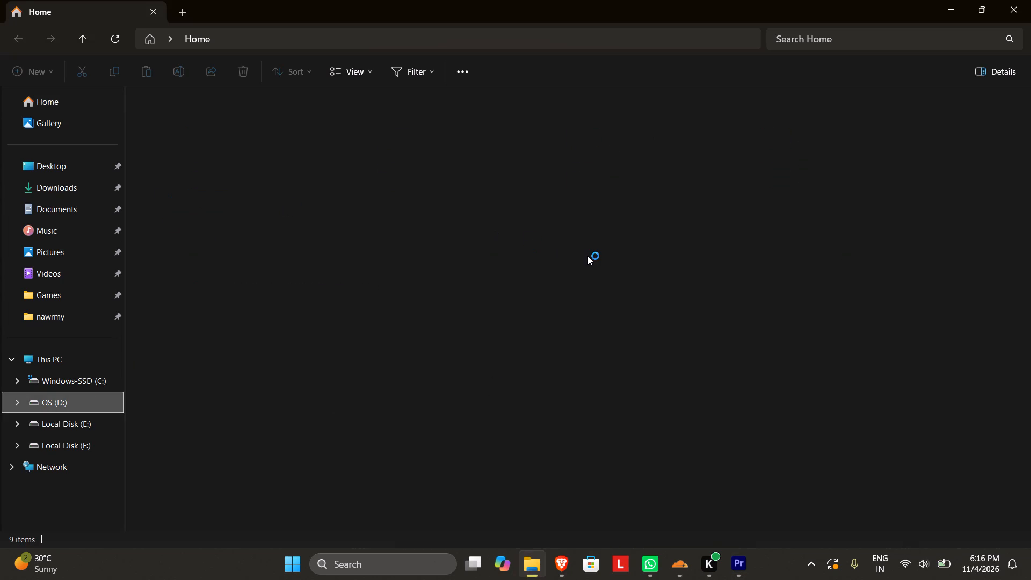
{"action": "left_click", "coordinate": [354, 220]}
{"action": "left_click", "coordinate": [241, 162]}
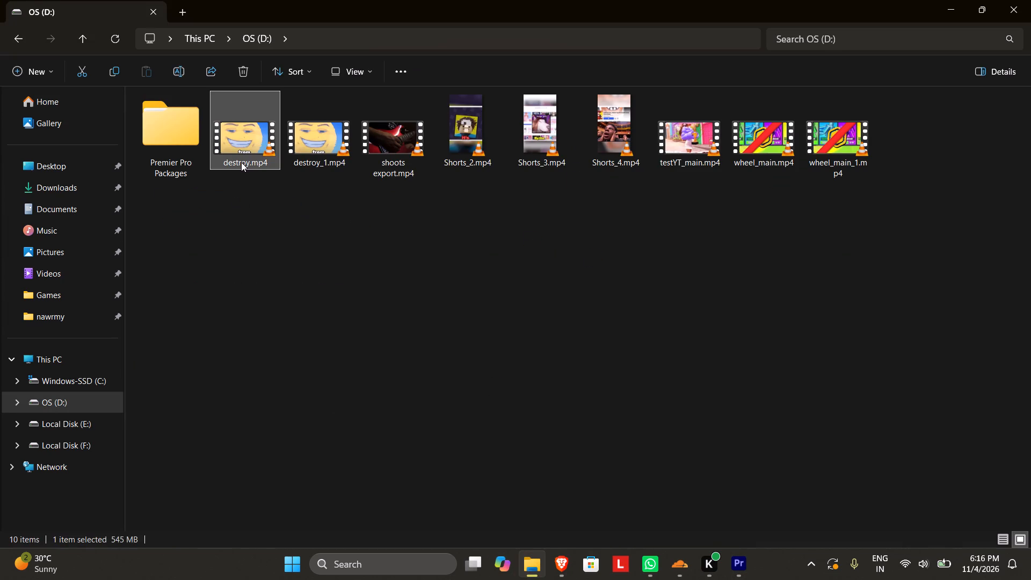
{"action": "key", "text": "shift+Delete"}
{"action": "key", "text": "Return"}
Permanently delete Shorts_2.mp4, Shorts_3.mp4 and Shorts_4.mp4 from the D: drive.
{"action": "left_click_drag", "start_coordinate": [389, 184], "coordinate": [518, 161]}
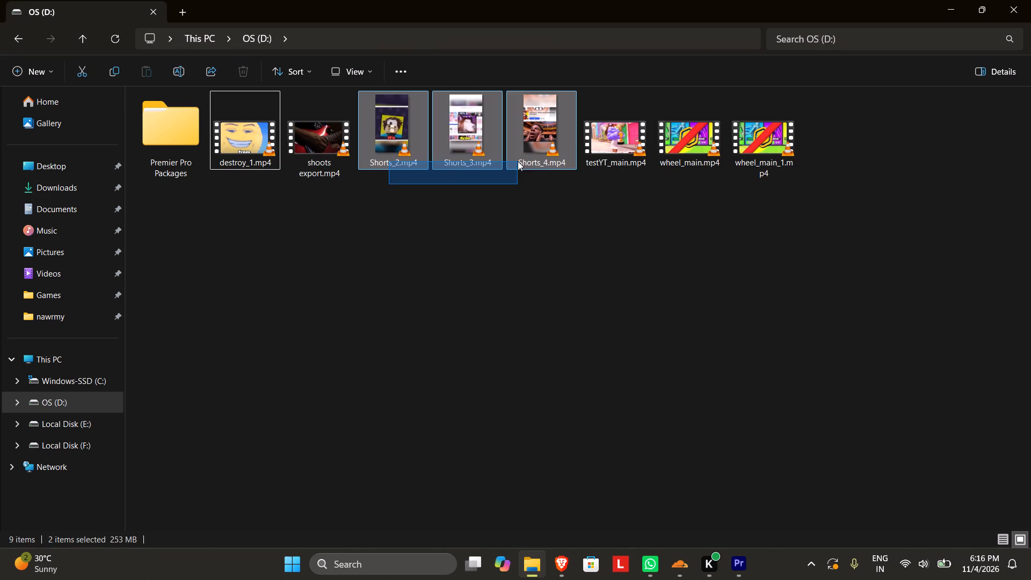
{"action": "left_click_drag", "start_coordinate": [518, 161], "coordinate": [531, 156]}
{"action": "key", "text": "shift+Delete"}
{"action": "key", "text": "Return"}
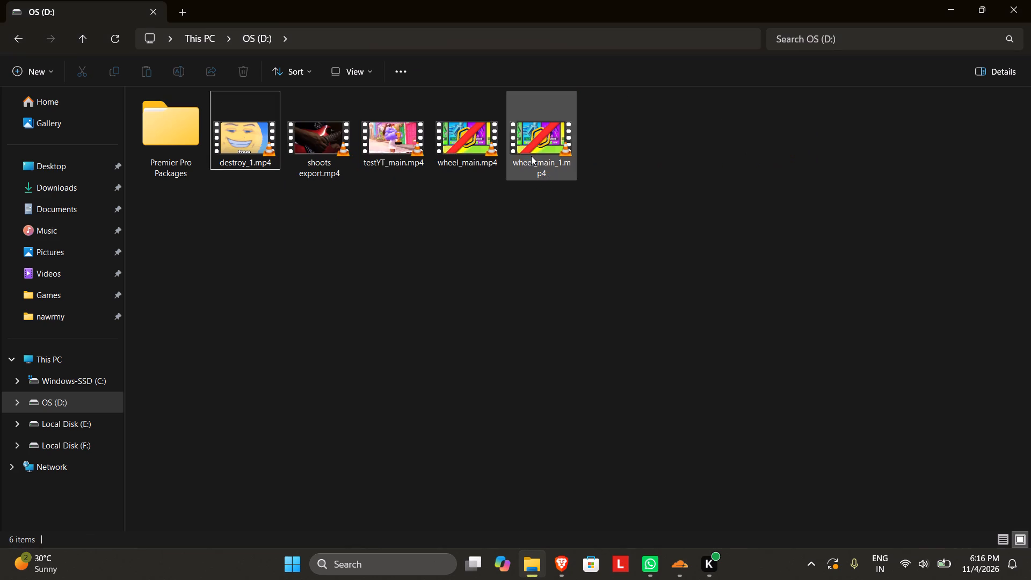
{"action": "left_click", "coordinate": [658, 259]}
Back in Premiere Pro, delete all testYT_main.mp4 clips on V1 and V3 and their audio from the Shorts sequence, and save the project.
{"action": "left_click", "coordinate": [745, 573]}
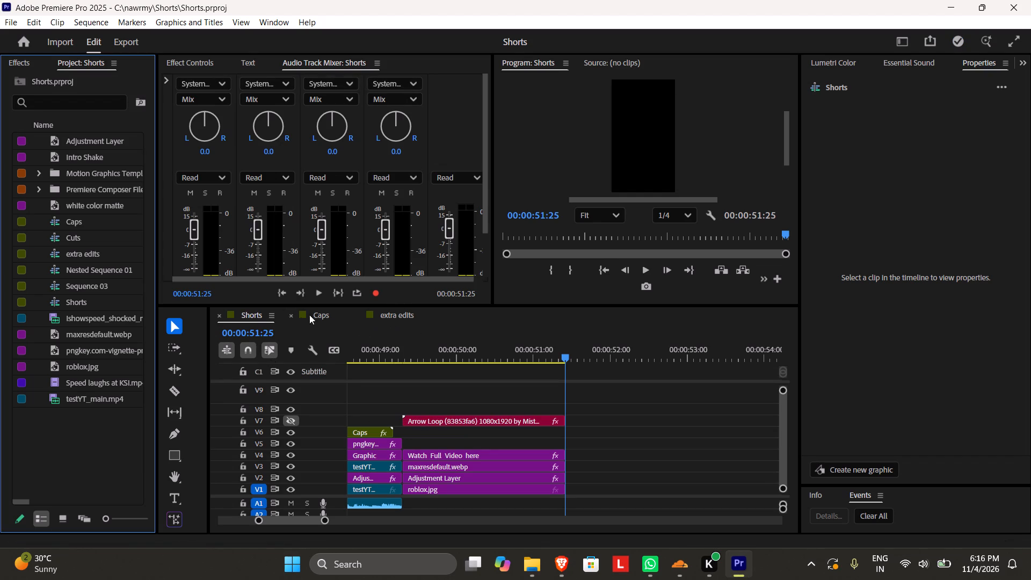
{"action": "left_click", "coordinate": [381, 321]}
{"action": "left_click", "coordinate": [330, 311]}
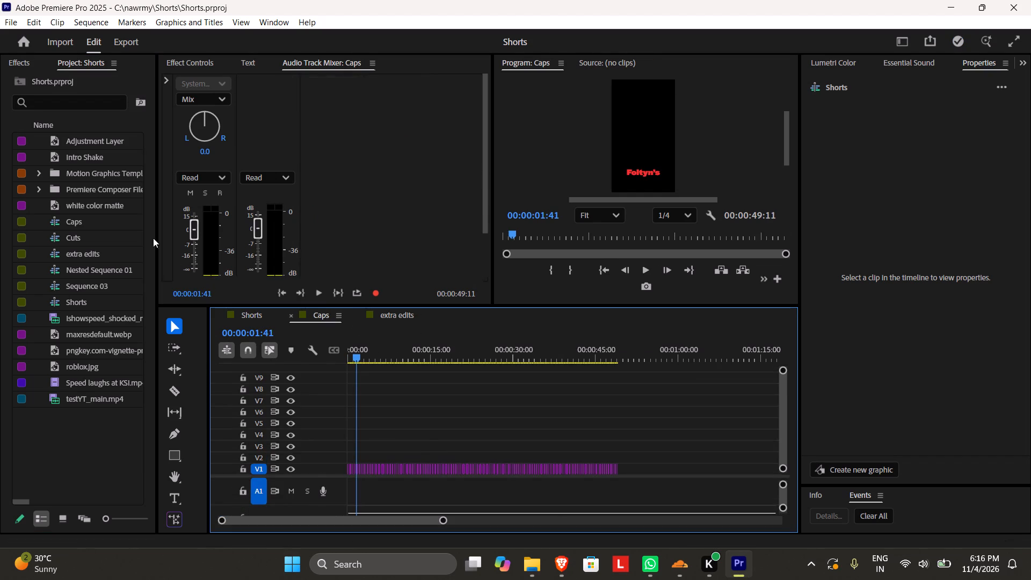
{"action": "left_click", "coordinate": [256, 315]}
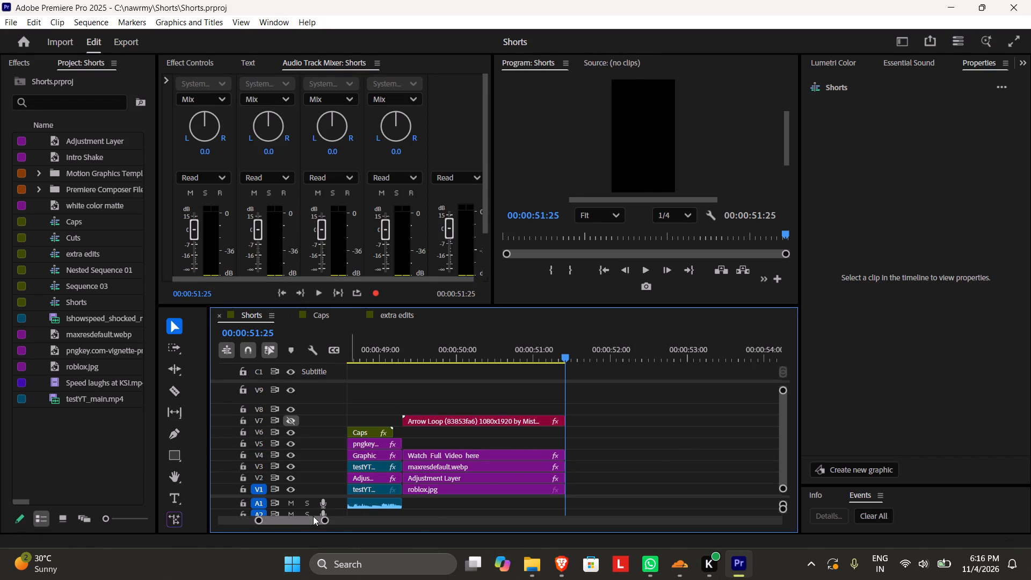
{"action": "left_click_drag", "start_coordinate": [286, 520], "coordinate": [180, 523]}
{"action": "left_click_drag", "start_coordinate": [286, 521], "coordinate": [426, 512]}
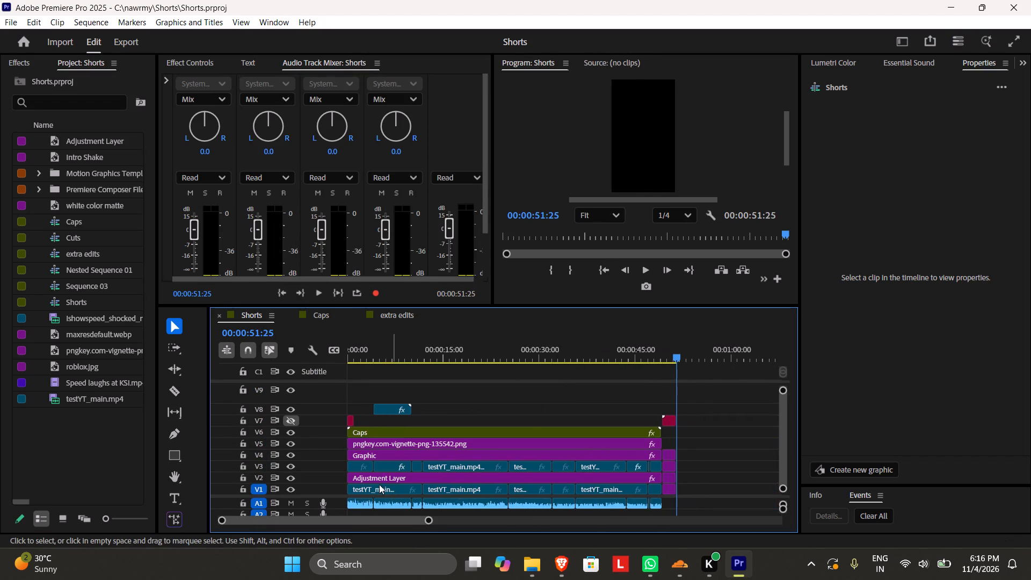
{"action": "left_click_drag", "start_coordinate": [684, 507], "coordinate": [329, 512]}
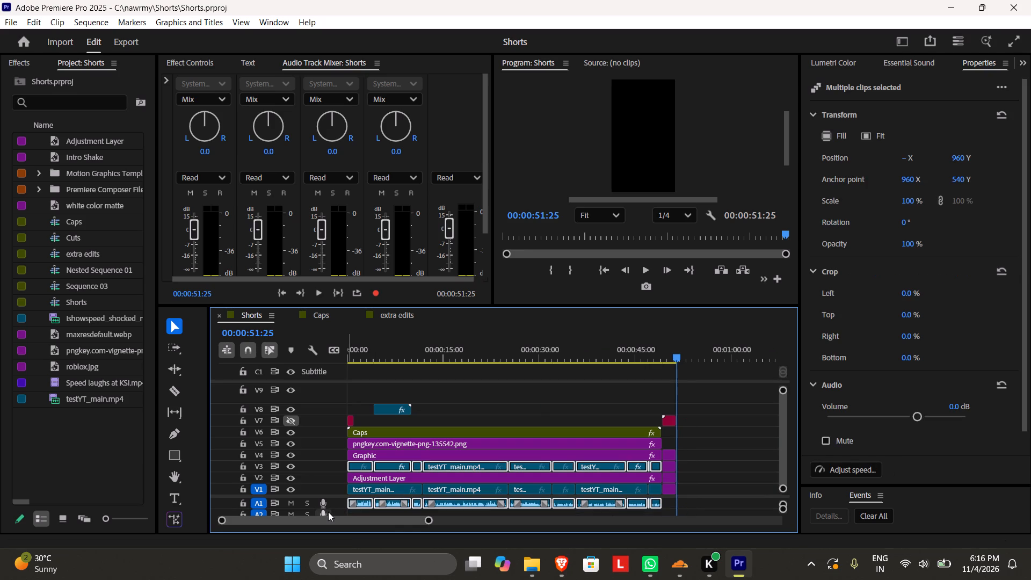
{"action": "left_click_drag", "start_coordinate": [782, 447], "coordinate": [783, 454]}
{"action": "left_click_drag", "start_coordinate": [783, 454], "coordinate": [776, 490]}
{"action": "left_click", "coordinate": [372, 487], "text": "shift"}
{"action": "left_click", "coordinate": [460, 490], "text": "shift"}
{"action": "left_click", "coordinate": [536, 489], "text": "shift"}
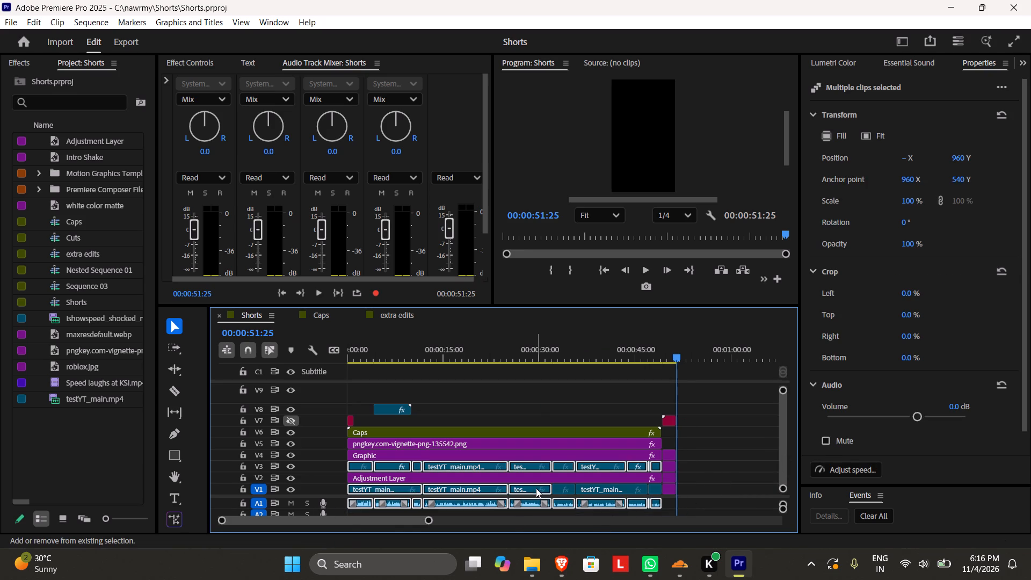
{"action": "left_click", "coordinate": [561, 489], "text": "shift"}
{"action": "left_click", "coordinate": [596, 489], "text": "shift"}
{"action": "left_click", "coordinate": [656, 487], "text": "shift"}
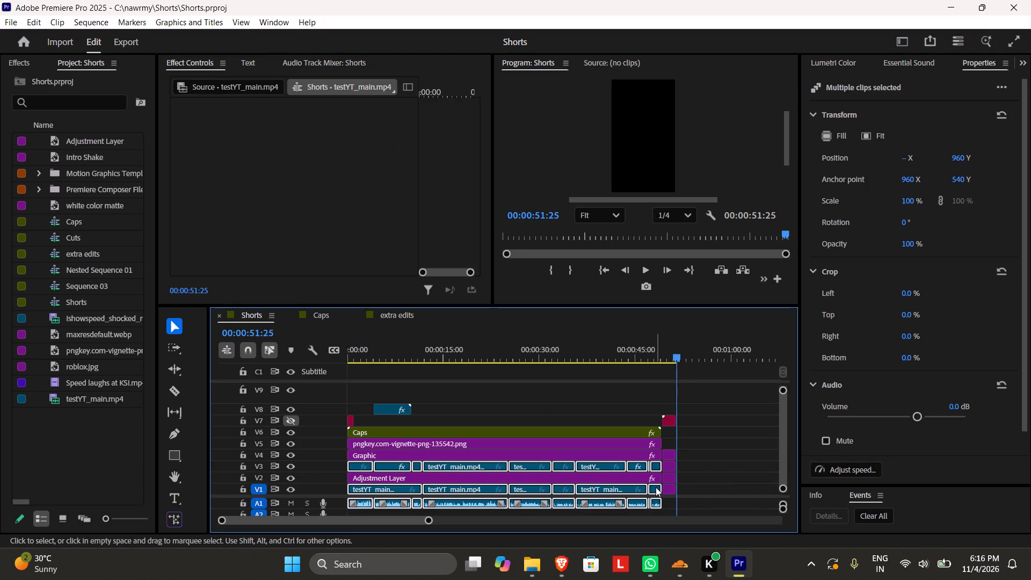
{"action": "key", "text": "Delete"}
{"action": "left_click", "coordinate": [656, 487]}
{"action": "key", "text": "ctrl+s"}
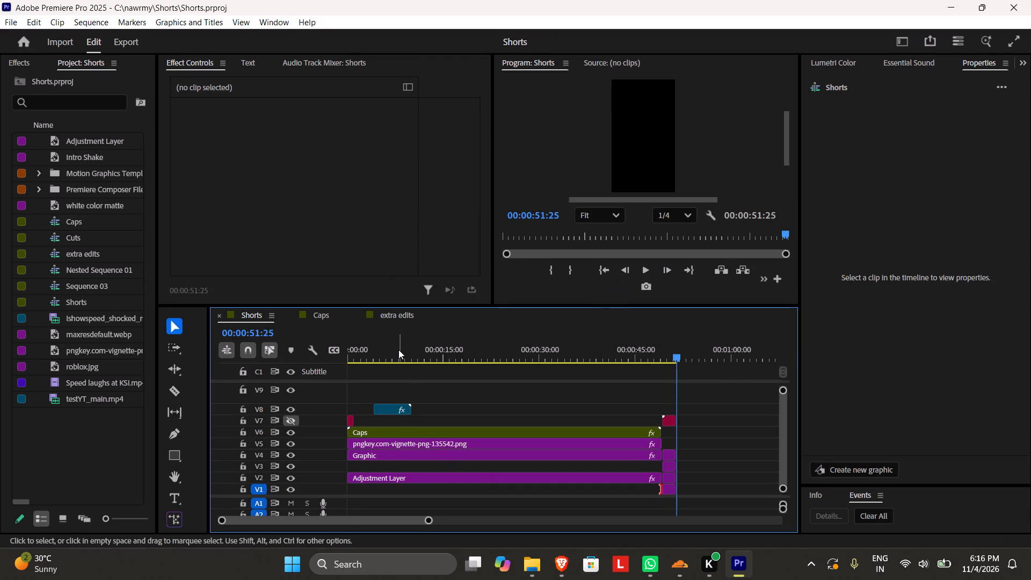
Delete the Ishowspeed_shocked_meme clip from track V8 of the Shorts sequence.
{"action": "left_click", "coordinate": [398, 350]}
{"action": "left_click", "coordinate": [401, 356]}
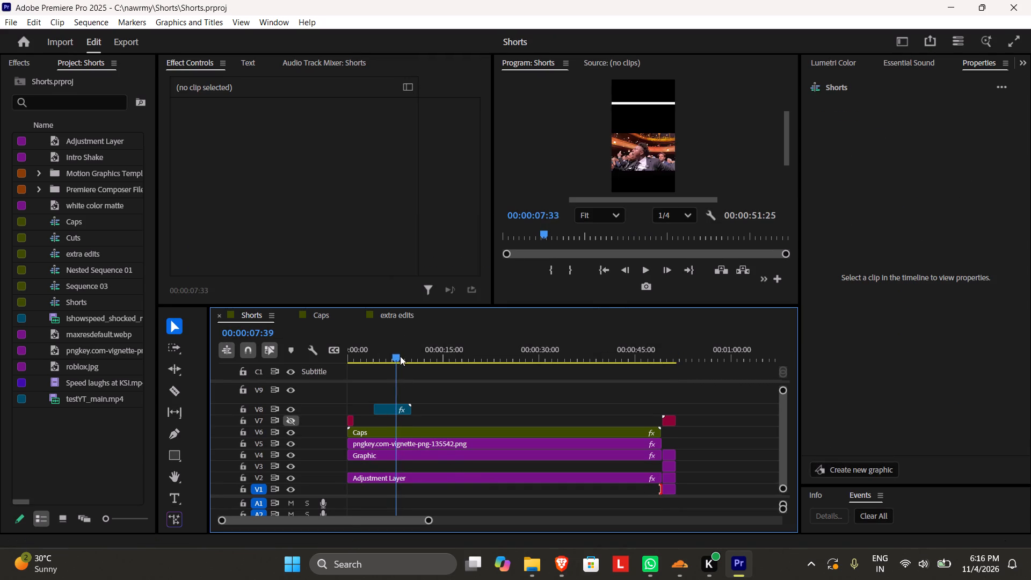
{"action": "left_click", "coordinate": [386, 411]}
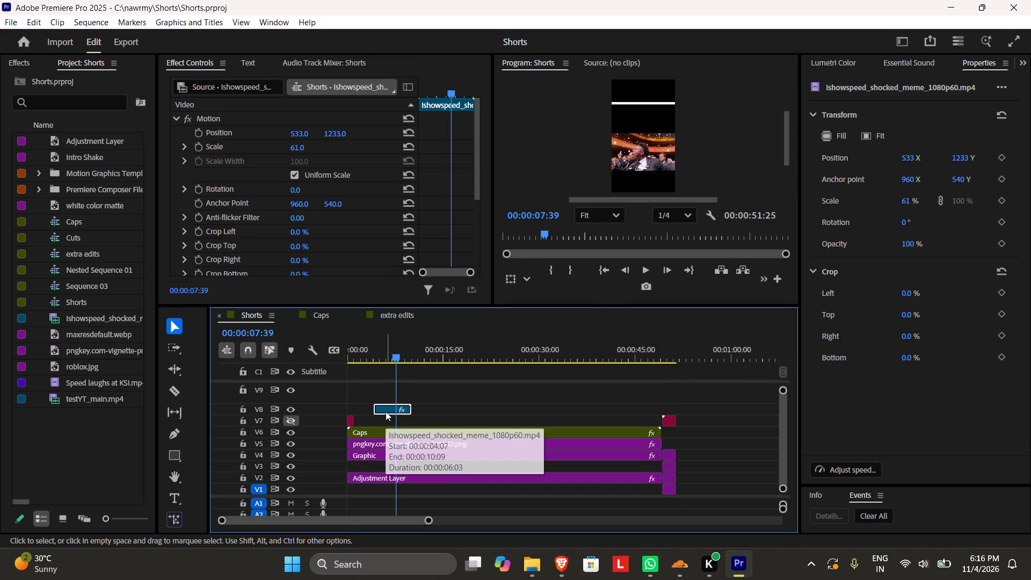
{"action": "key", "text": "Delete"}
{"action": "left_click", "coordinate": [440, 404]}
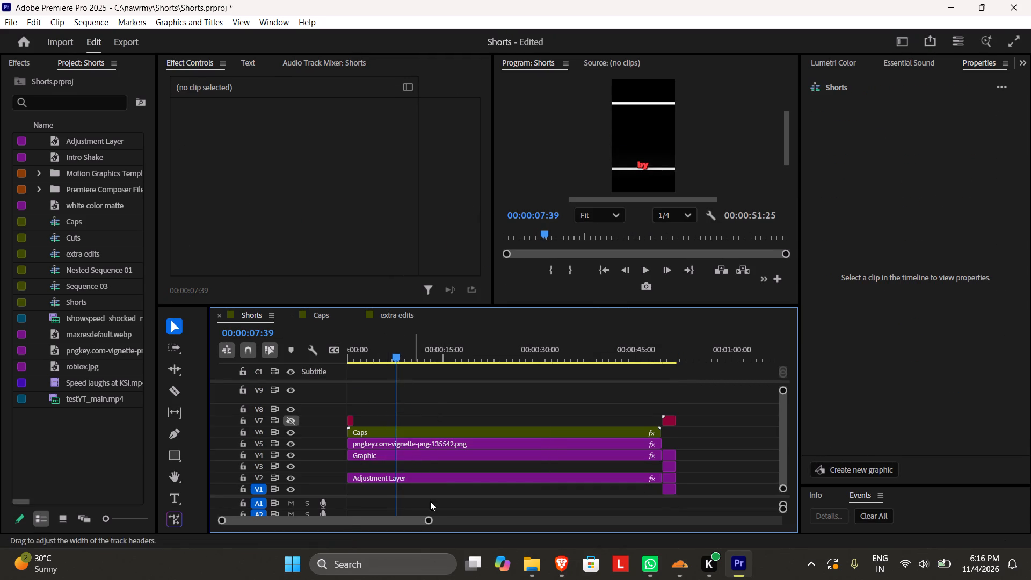
Import destroy_1.mp4 from the D: drive in File Explorer into the Shorts project's media.
{"action": "left_click", "coordinate": [528, 569]}
{"action": "left_click", "coordinate": [320, 352]}
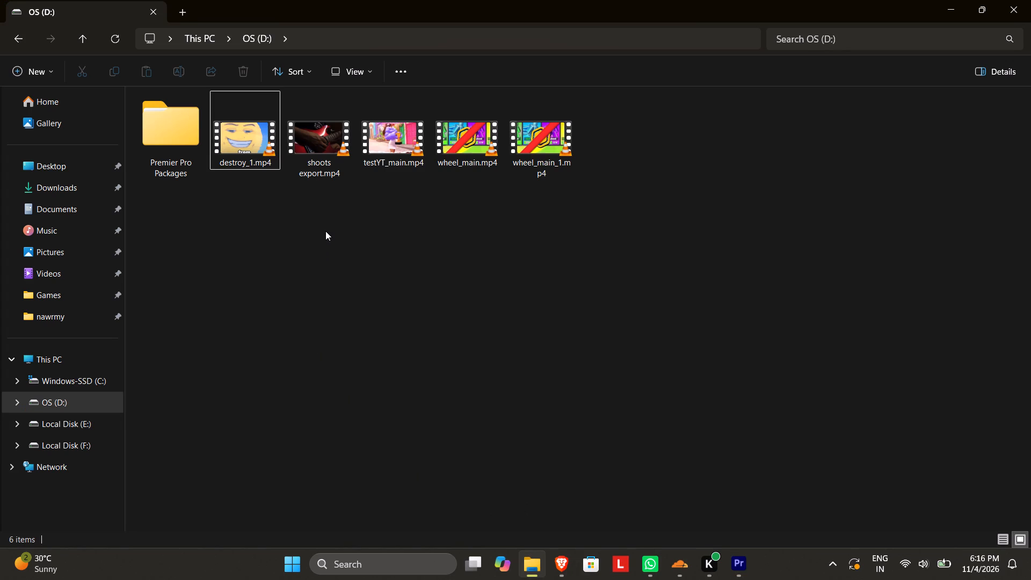
{"action": "left_click_drag", "start_coordinate": [257, 119], "coordinate": [432, 338]}
{"action": "key", "text": "alt+Tab"}
{"action": "key", "text": "alt+Tab"}
{"action": "left_click", "coordinate": [324, 233]}
{"action": "left_click_drag", "start_coordinate": [248, 149], "coordinate": [82, 439]}
{"action": "key", "text": "alt+Tab"}
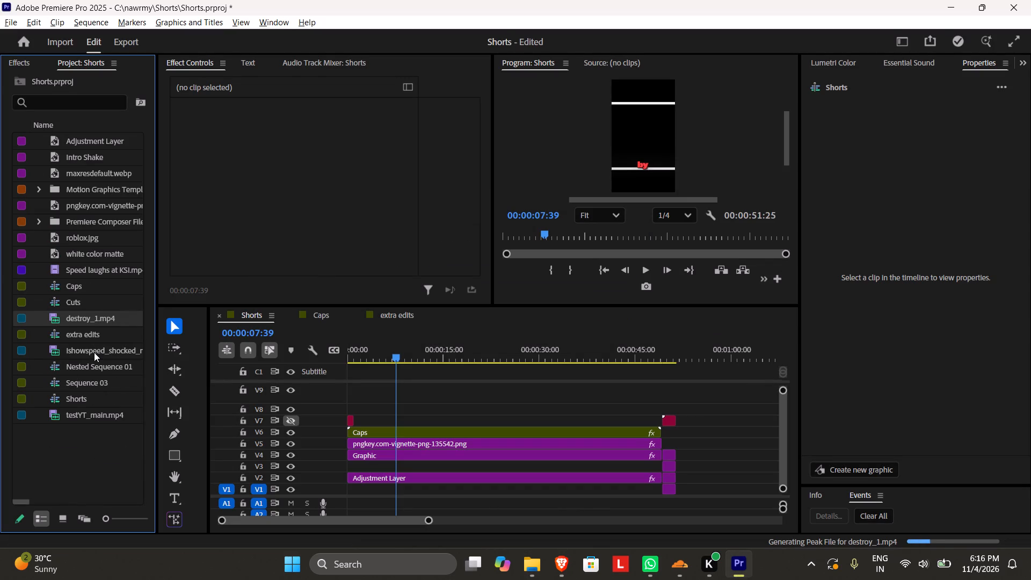
Remove the Ishowspeed shocked meme video and testYT_main.mp4 from the project's media.
{"action": "left_click", "coordinate": [94, 352]}
{"action": "left_click", "coordinate": [90, 417], "text": "ctrl"}
{"action": "key", "text": "Delete"}
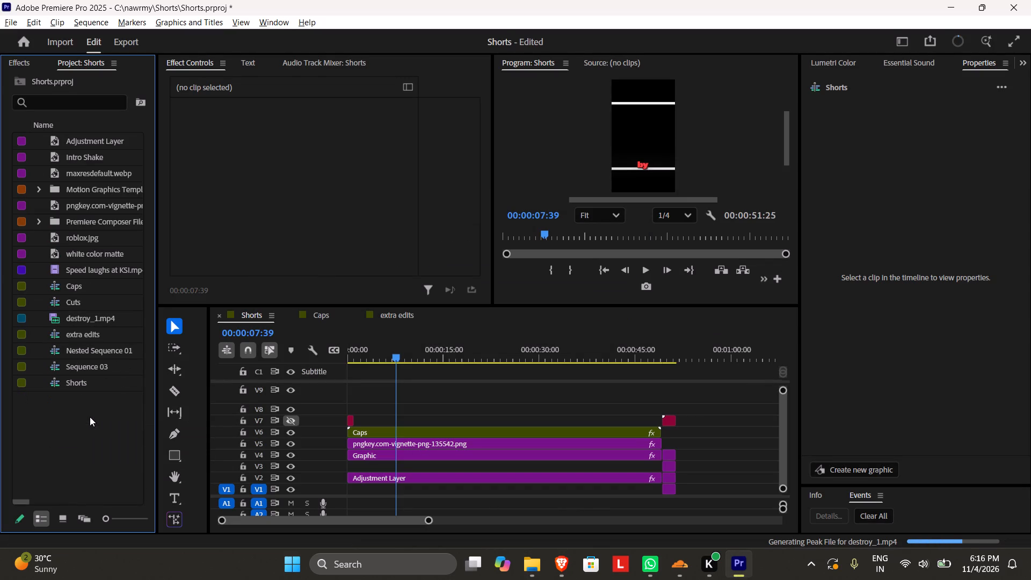
Open Sequence 03 to check its contents, close its timeline and delete the sequence from the project.
{"action": "left_click", "coordinate": [84, 366]}
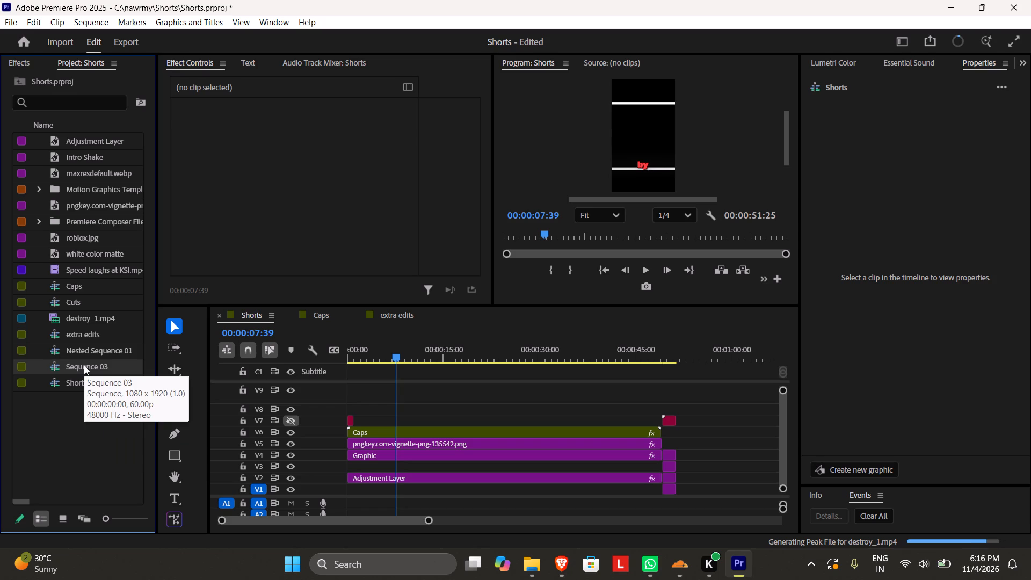
{"action": "double_click", "coordinate": [84, 365]}
{"action": "left_click", "coordinate": [79, 401]}
{"action": "double_click", "coordinate": [79, 369]}
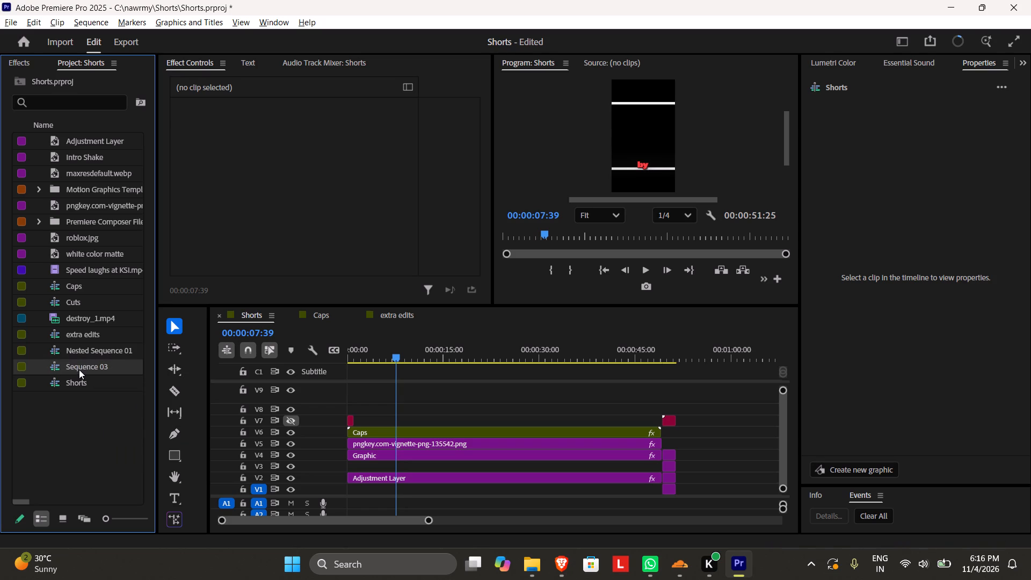
{"action": "left_click", "coordinate": [445, 315]}
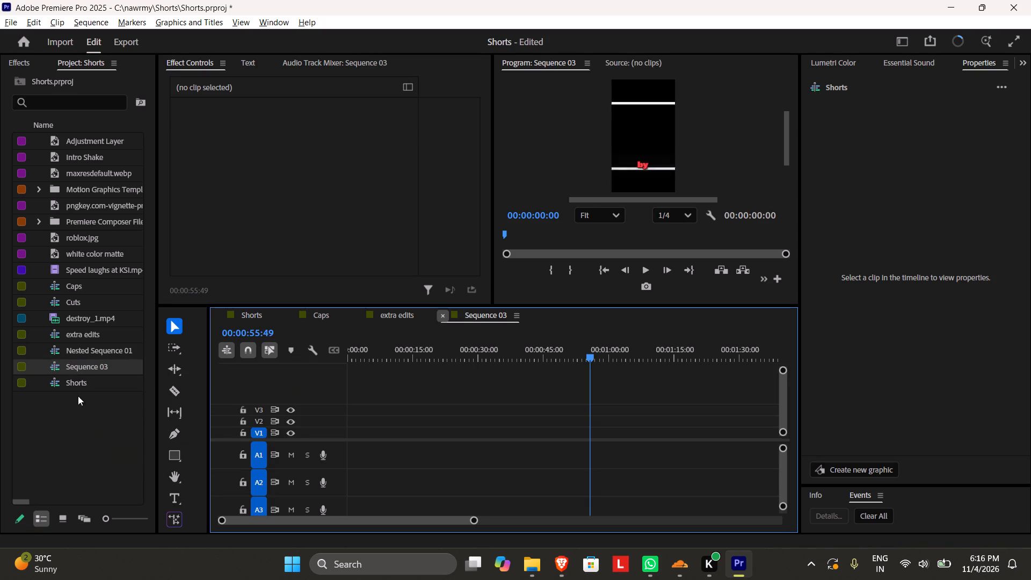
{"action": "left_click", "coordinate": [98, 406]}
{"action": "left_click", "coordinate": [88, 370]}
{"action": "key", "text": "Delete"}
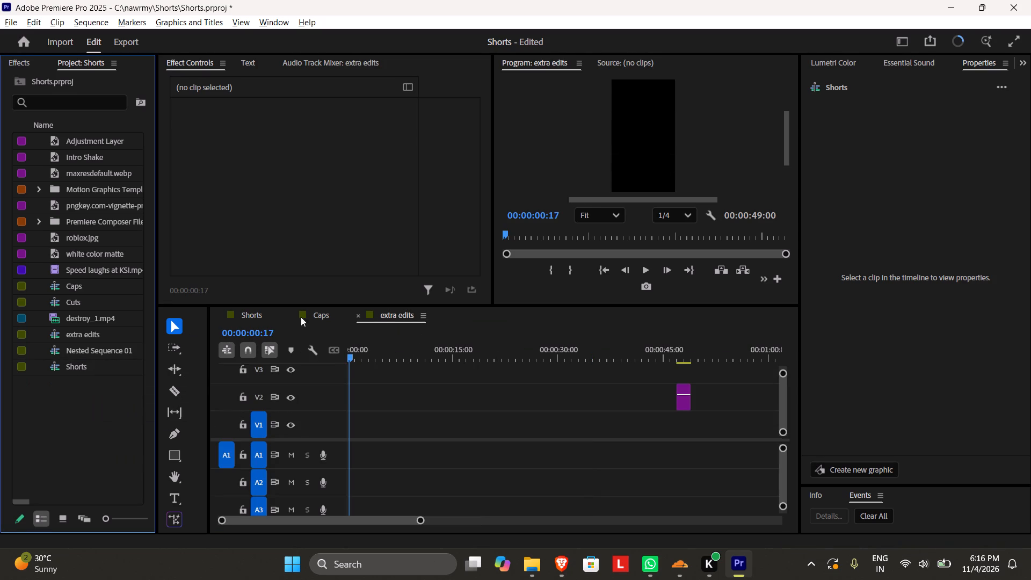
Return to the Shorts timeline and delete the extra edits sequence from the project.
{"action": "left_click", "coordinate": [249, 310]}
{"action": "left_click", "coordinate": [82, 280]}
{"action": "left_click", "coordinate": [82, 301]}
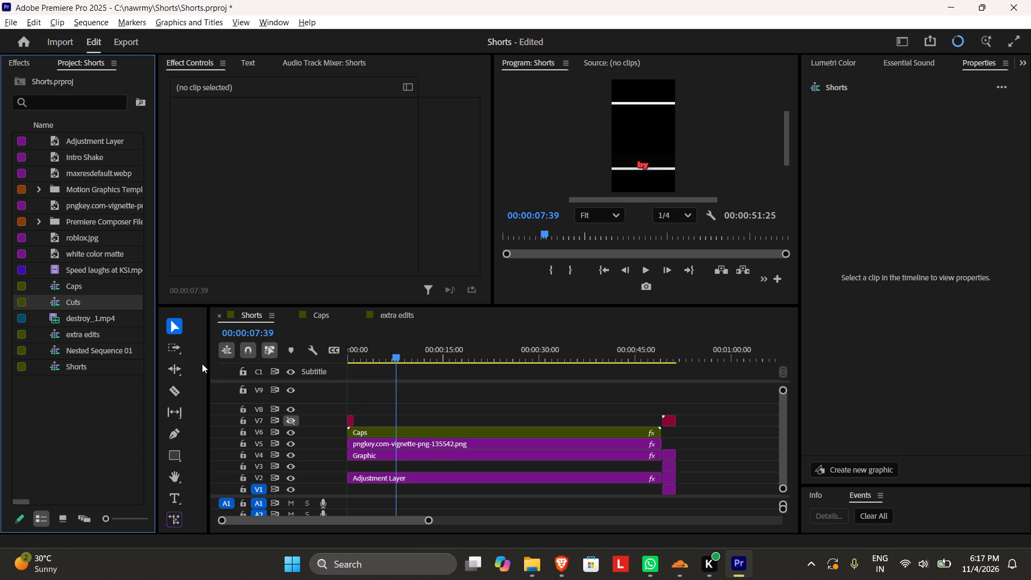
{"action": "left_click", "coordinate": [82, 332]}
{"action": "key", "text": "Delete"}
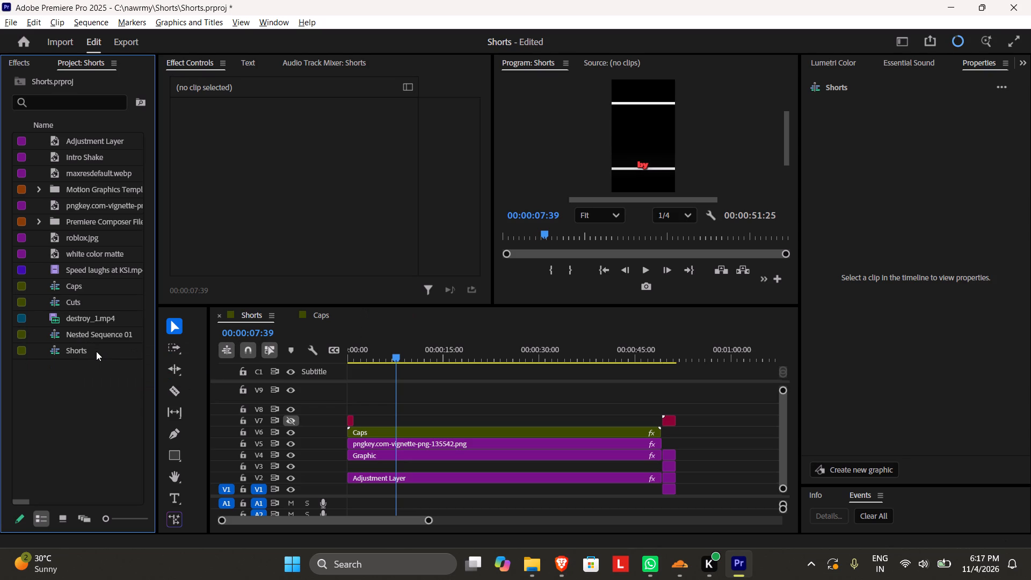
Delete the Speed laughs at KSI video from the project's media.
{"action": "left_click", "coordinate": [94, 334]}
{"action": "left_click", "coordinate": [85, 266]}
{"action": "key", "text": "Delete"}
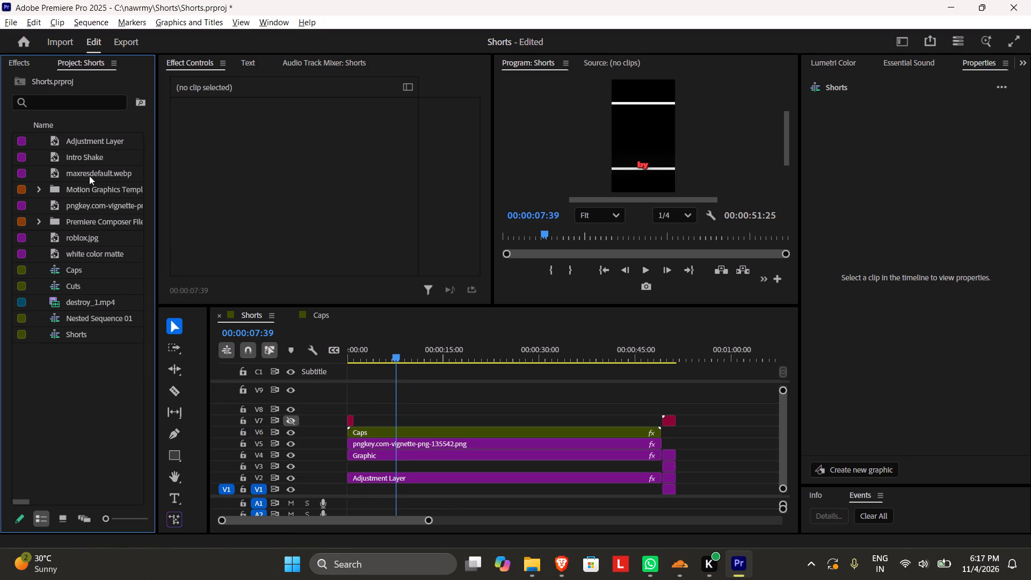
Open the Cuts sequence and place destroy_1.mp4 at its start on tracks V1 and A1.
{"action": "left_click", "coordinate": [533, 571]}
{"action": "left_click", "coordinate": [406, 400]}
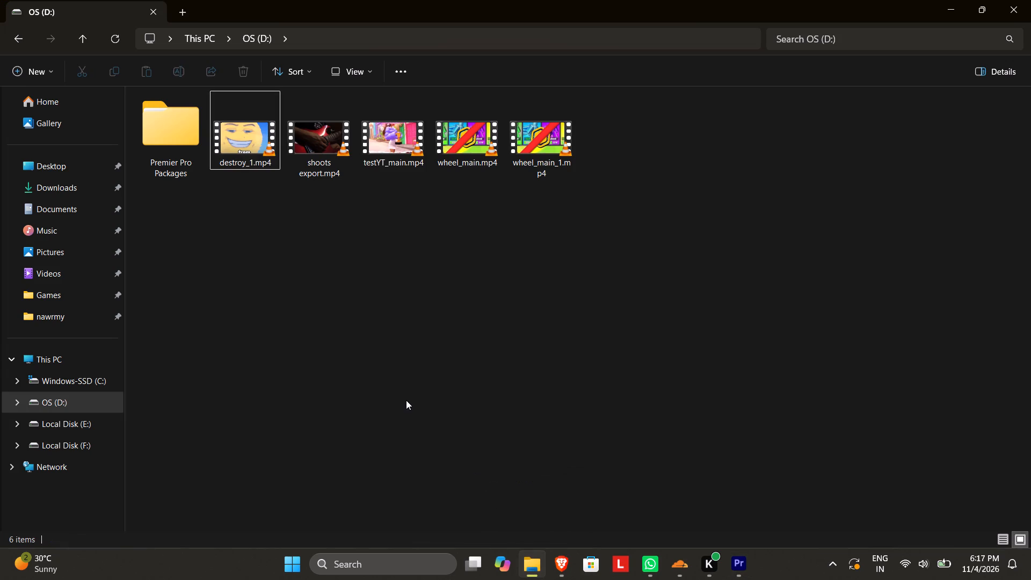
{"action": "key", "text": "alt+Tab"}
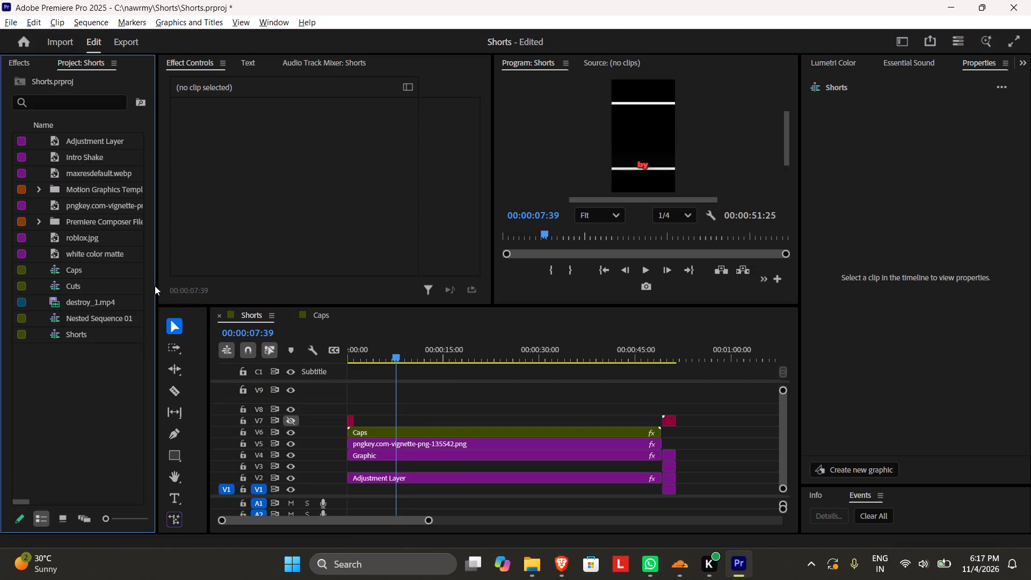
{"action": "left_click", "coordinate": [86, 370]}
{"action": "double_click", "coordinate": [83, 290]}
{"action": "key", "text": "alt+Tab"}
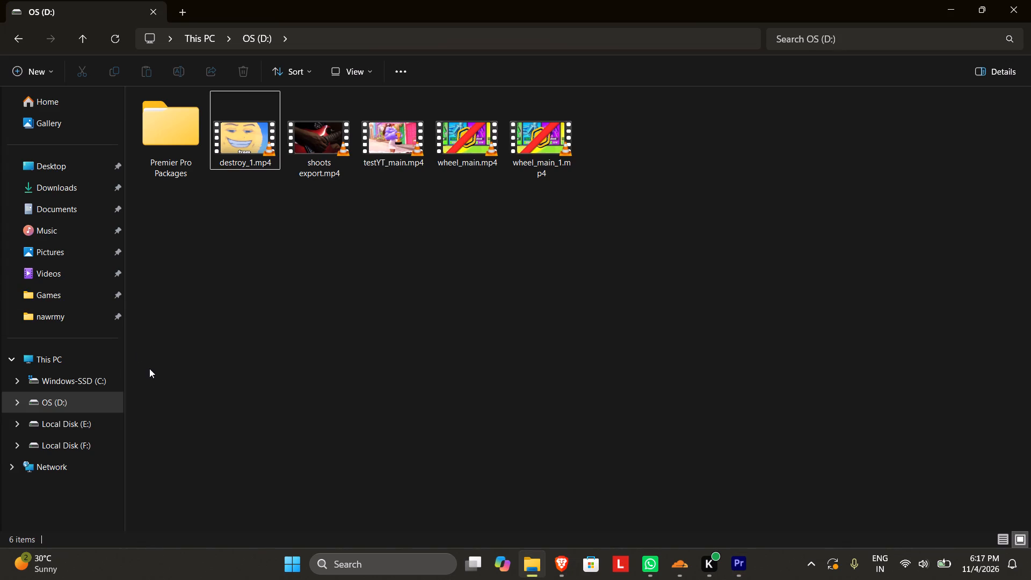
{"action": "key", "text": "alt+Tab"}
{"action": "left_click", "coordinate": [104, 377]}
{"action": "left_click_drag", "start_coordinate": [78, 302], "coordinate": [310, 432]}
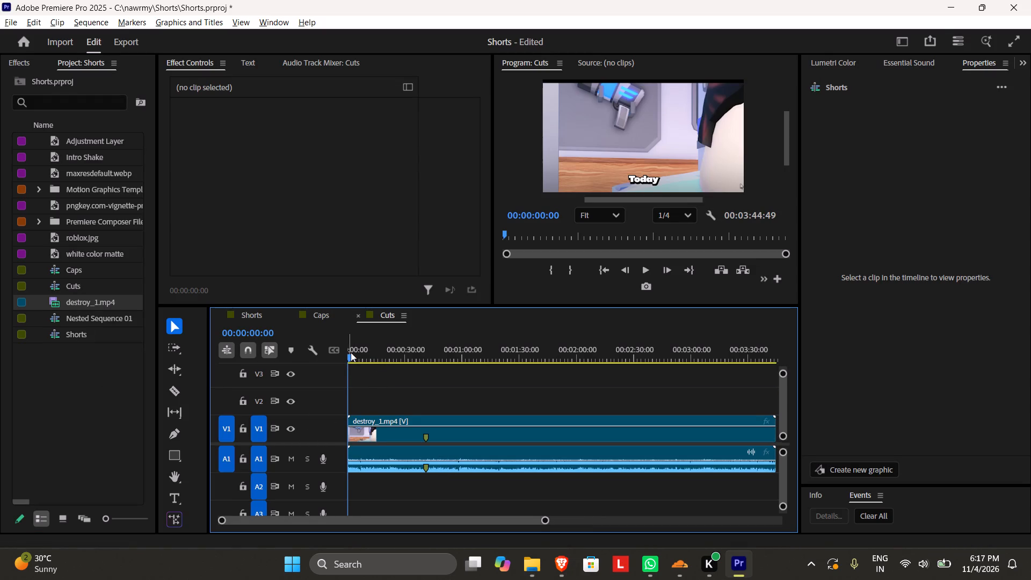
{"action": "left_click_drag", "start_coordinate": [353, 354], "coordinate": [347, 362]}
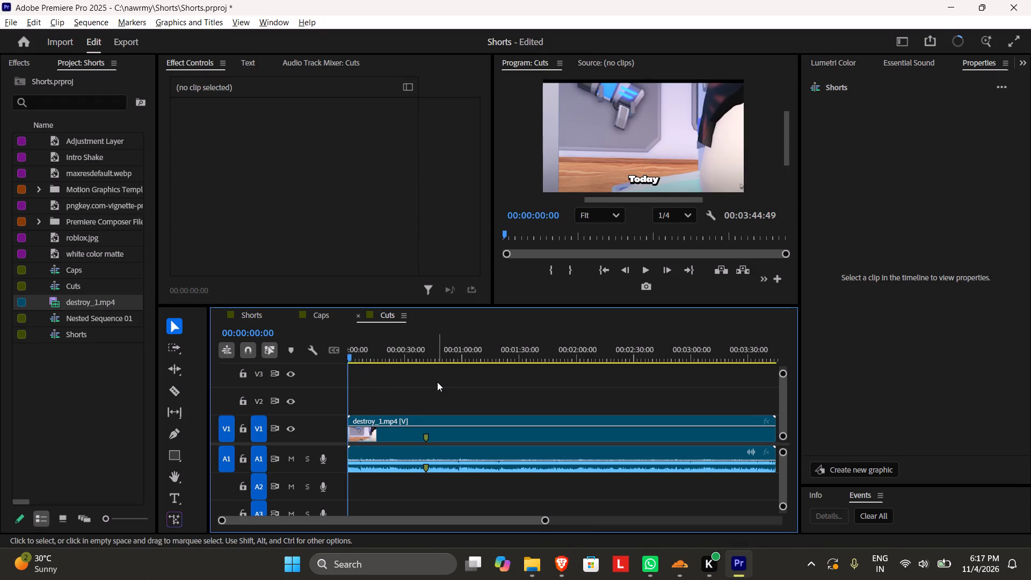
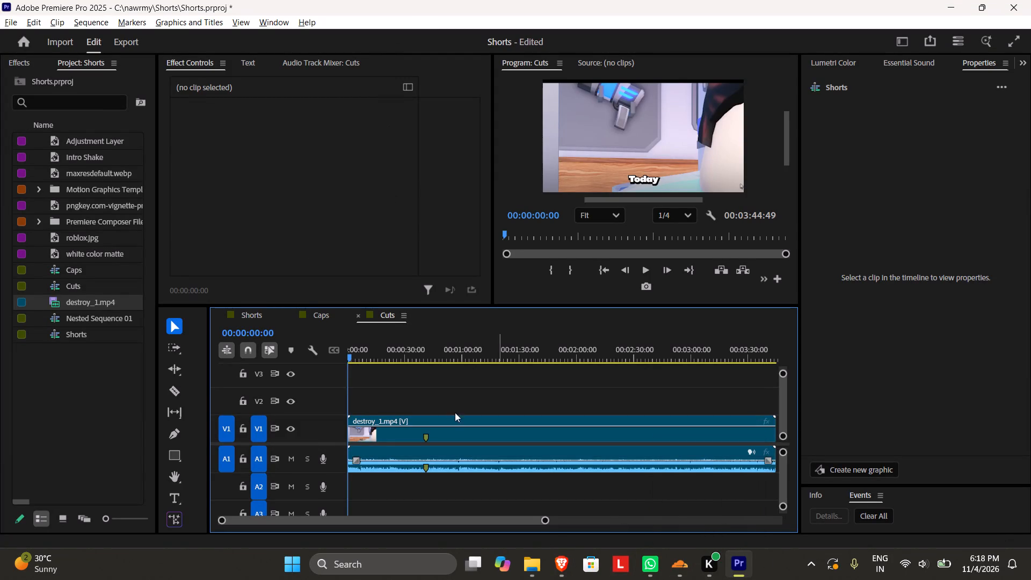
Preview the opening two seconds of destroy_1.mp4 in the Cuts sequence and return the playhead to 00:00:00:00.
{"action": "left_click_drag", "start_coordinate": [349, 356], "coordinate": [353, 356]}
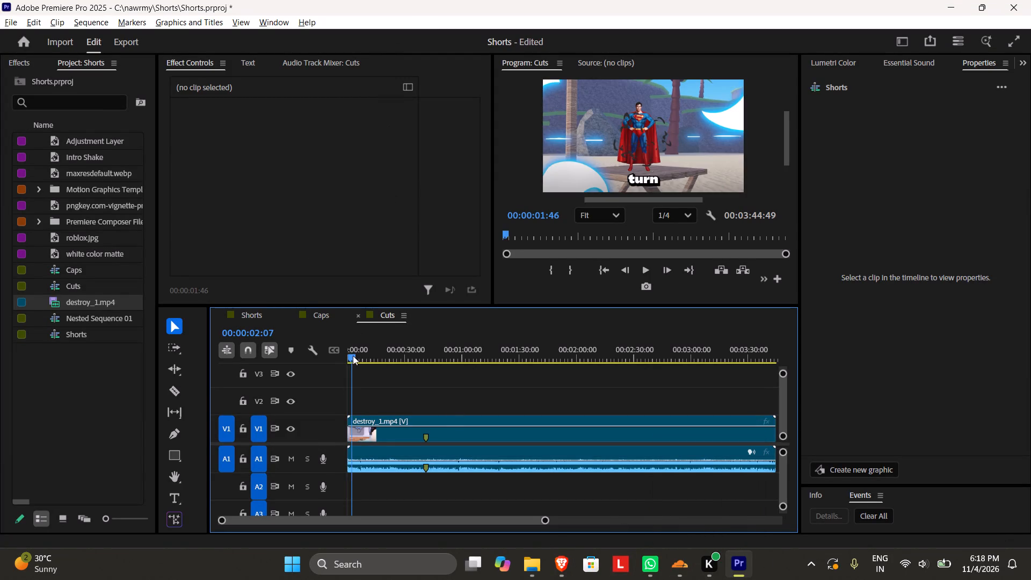
{"action": "left_click_drag", "start_coordinate": [353, 356], "coordinate": [338, 363]}
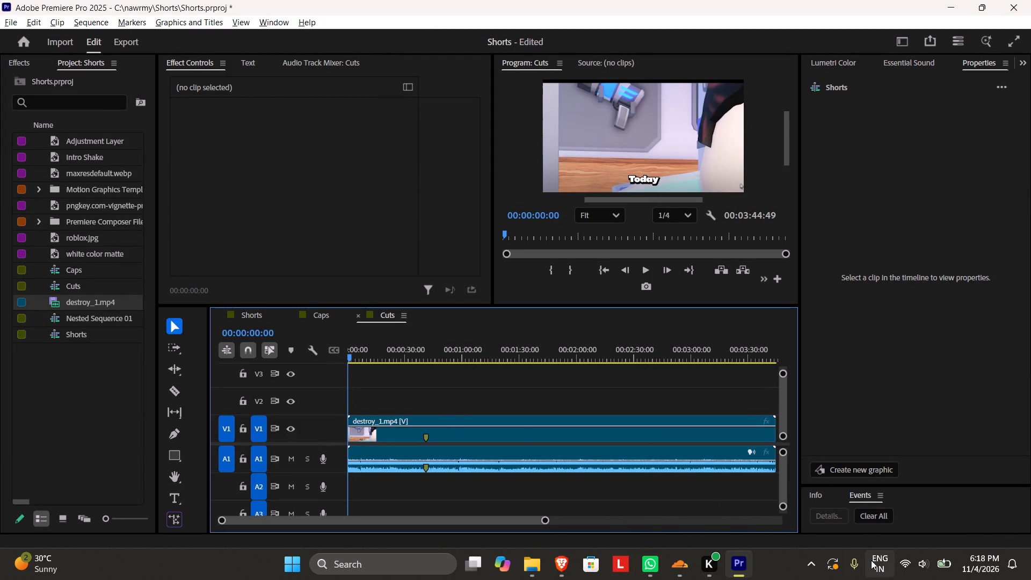
Turn off Bluetooth in the Windows quick settings.
{"action": "left_click", "coordinate": [917, 564]}
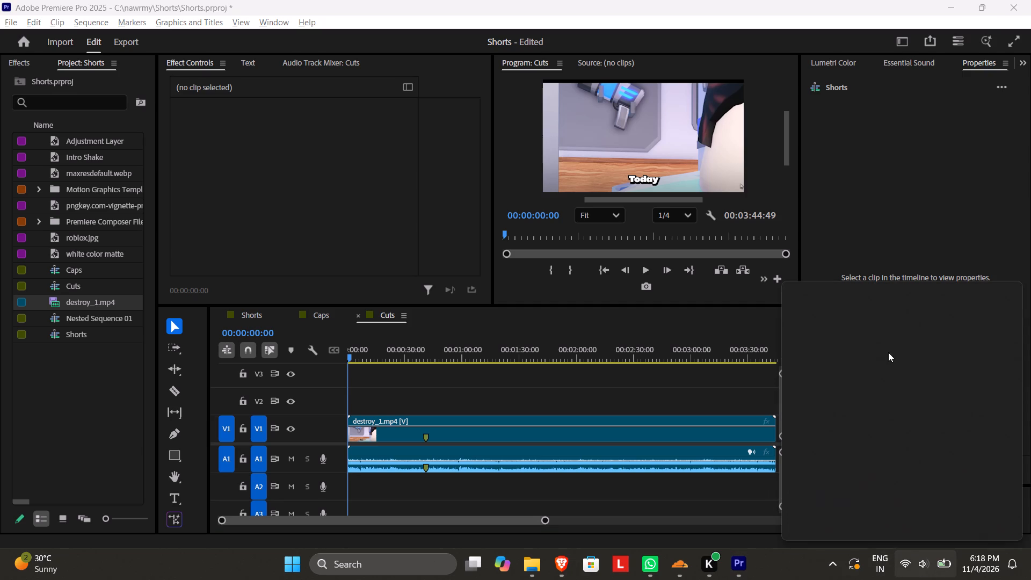
{"action": "left_click", "coordinate": [889, 302]}
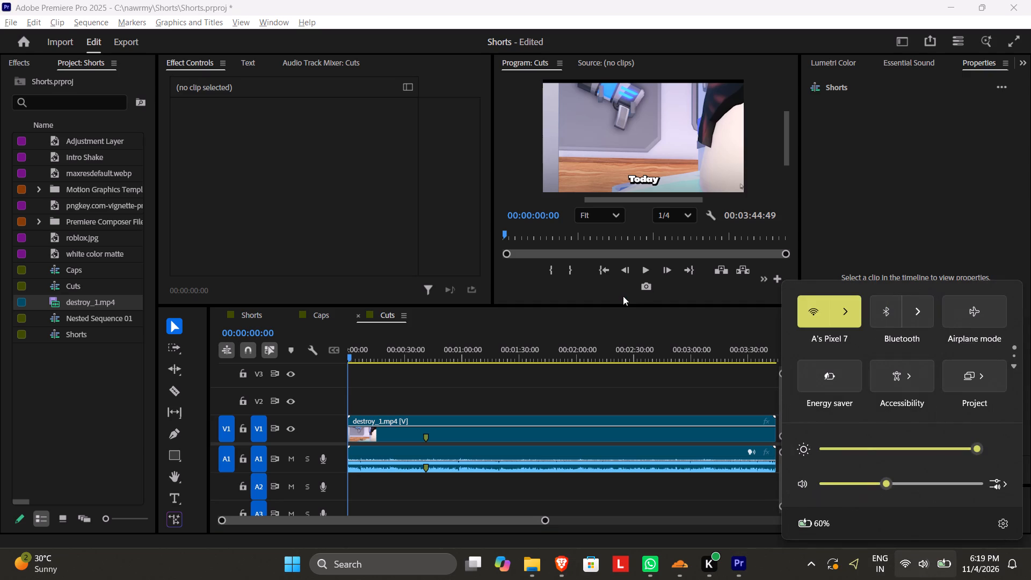
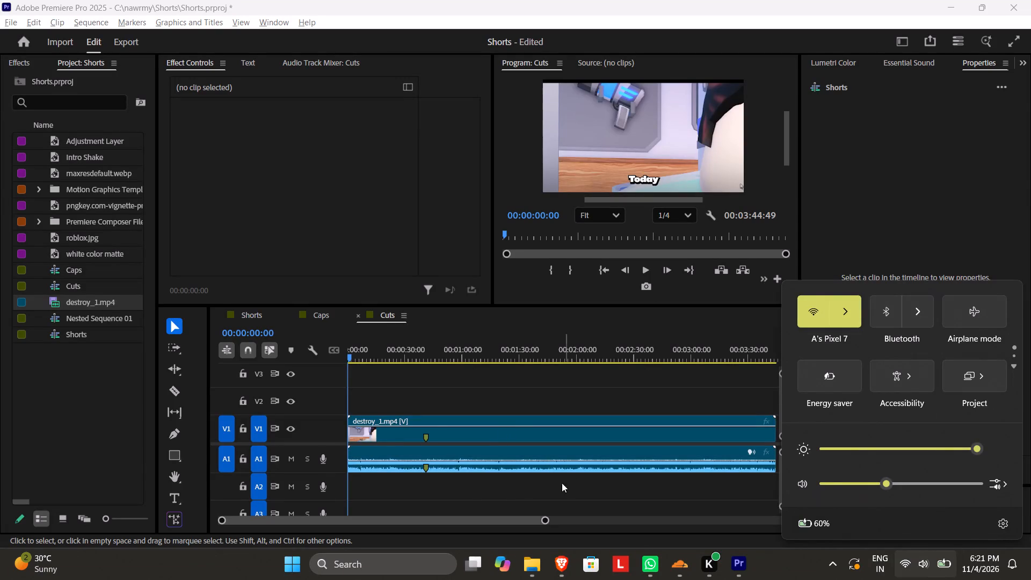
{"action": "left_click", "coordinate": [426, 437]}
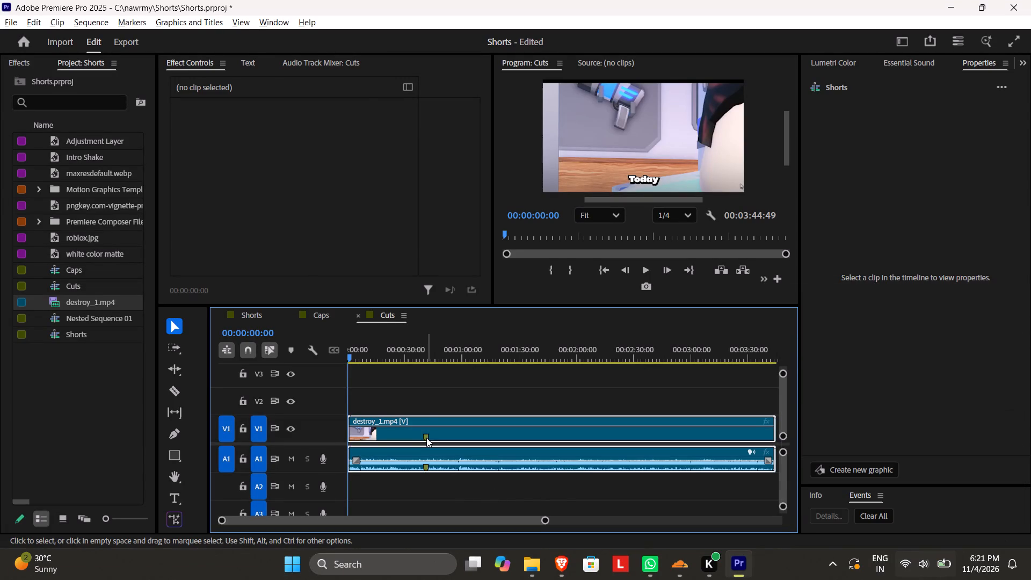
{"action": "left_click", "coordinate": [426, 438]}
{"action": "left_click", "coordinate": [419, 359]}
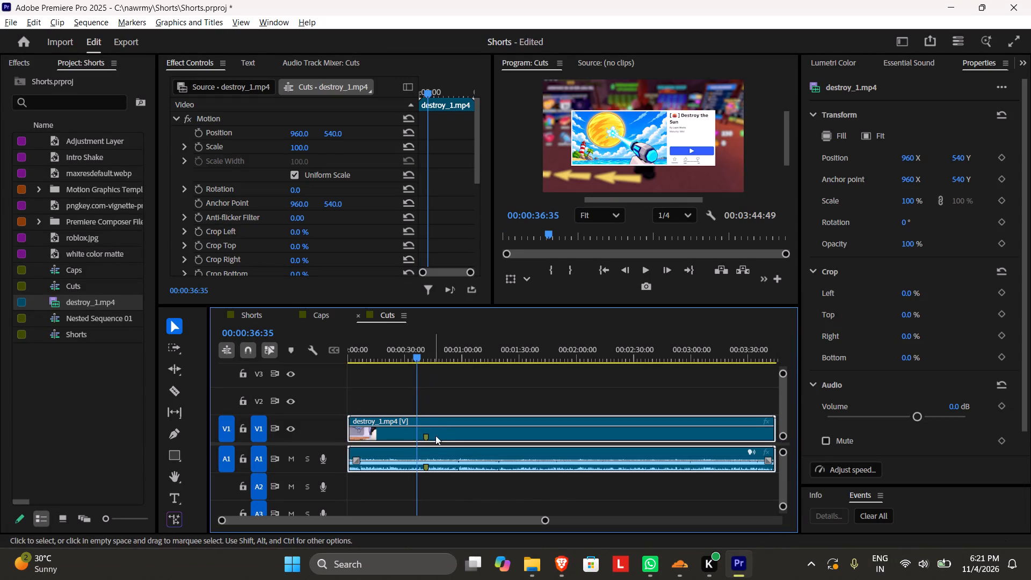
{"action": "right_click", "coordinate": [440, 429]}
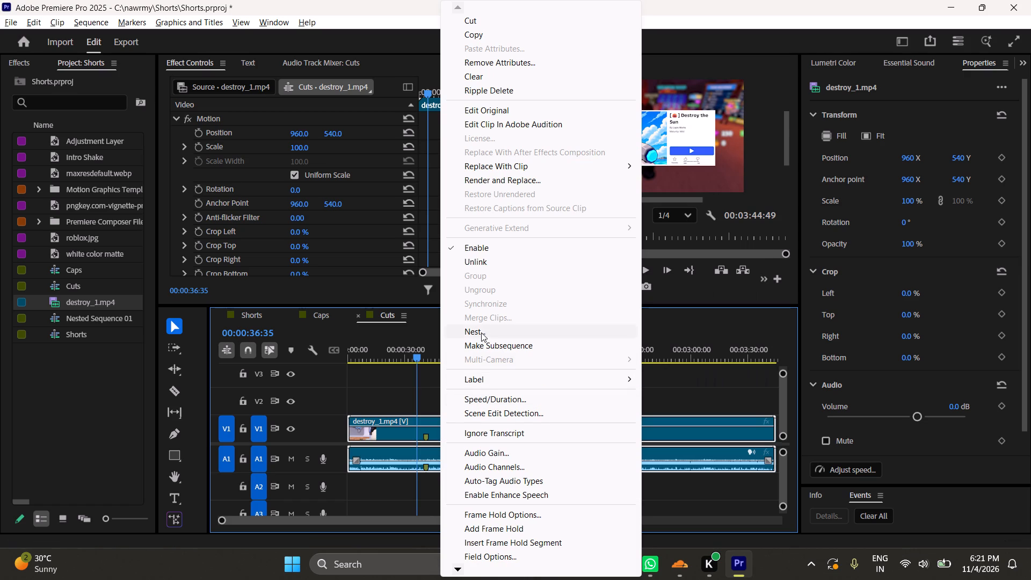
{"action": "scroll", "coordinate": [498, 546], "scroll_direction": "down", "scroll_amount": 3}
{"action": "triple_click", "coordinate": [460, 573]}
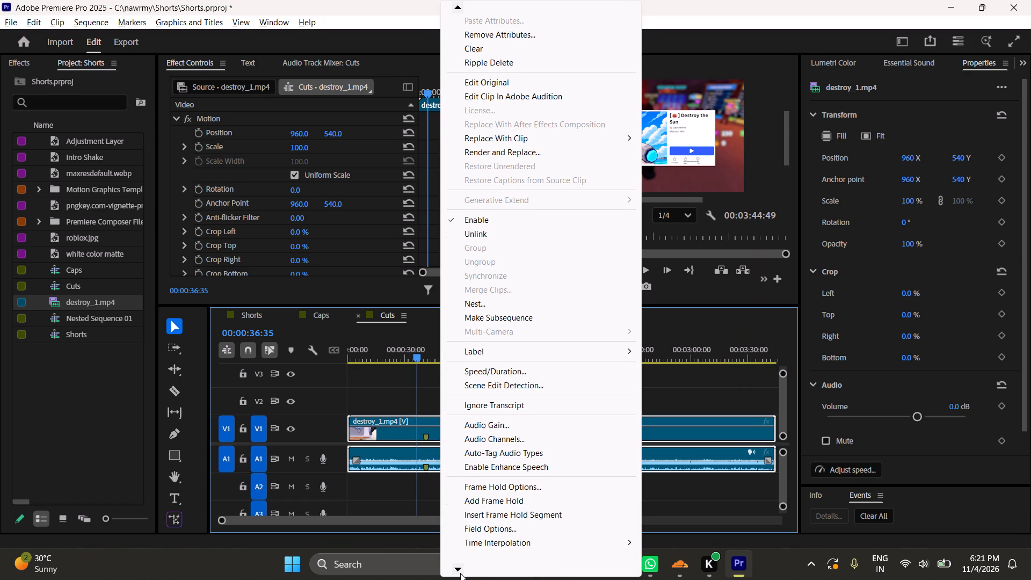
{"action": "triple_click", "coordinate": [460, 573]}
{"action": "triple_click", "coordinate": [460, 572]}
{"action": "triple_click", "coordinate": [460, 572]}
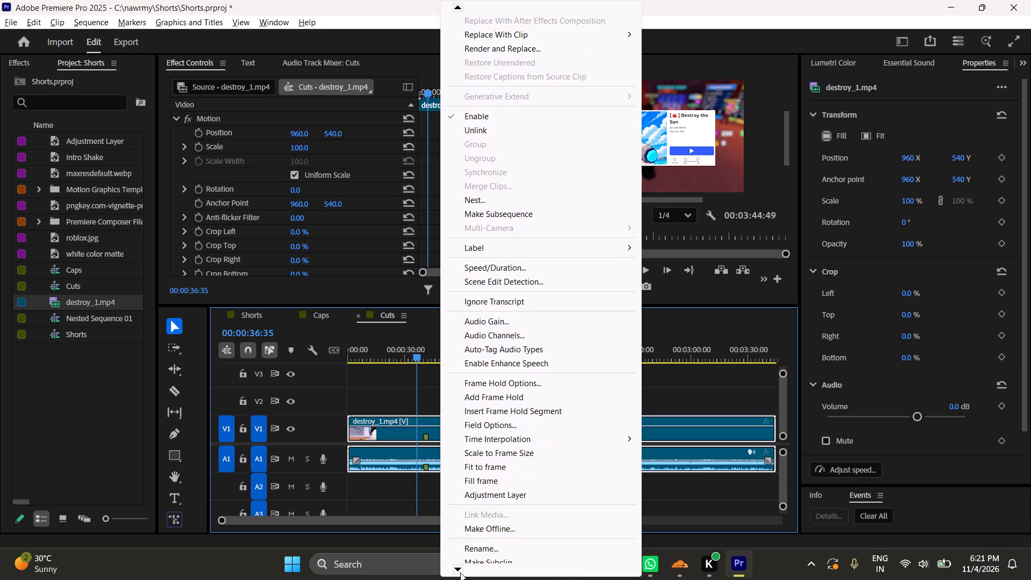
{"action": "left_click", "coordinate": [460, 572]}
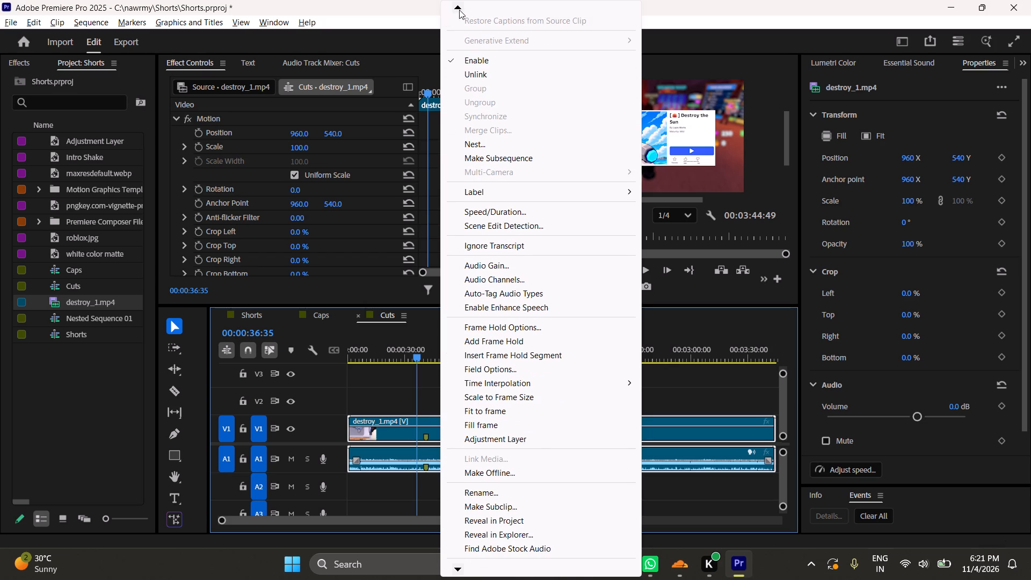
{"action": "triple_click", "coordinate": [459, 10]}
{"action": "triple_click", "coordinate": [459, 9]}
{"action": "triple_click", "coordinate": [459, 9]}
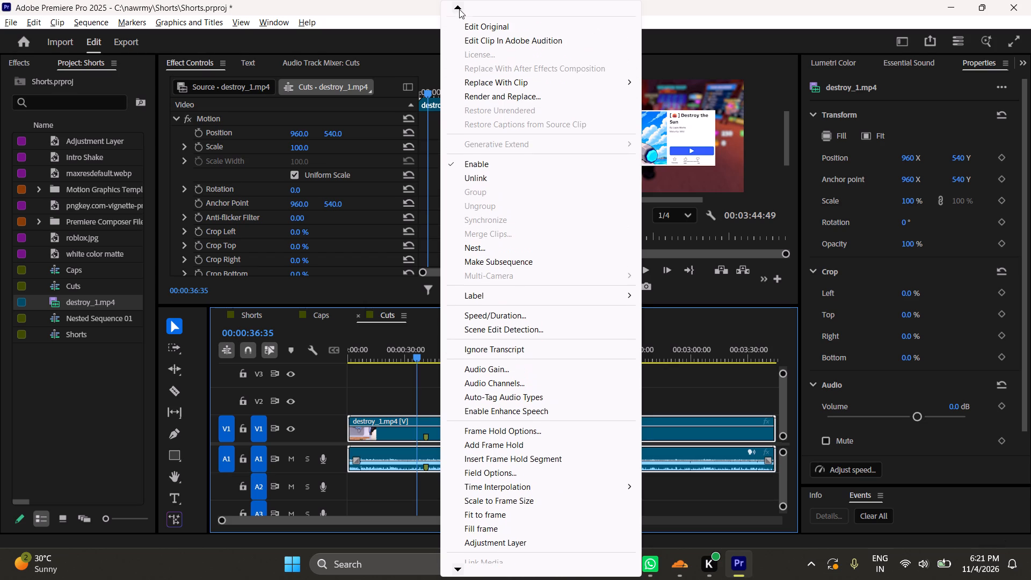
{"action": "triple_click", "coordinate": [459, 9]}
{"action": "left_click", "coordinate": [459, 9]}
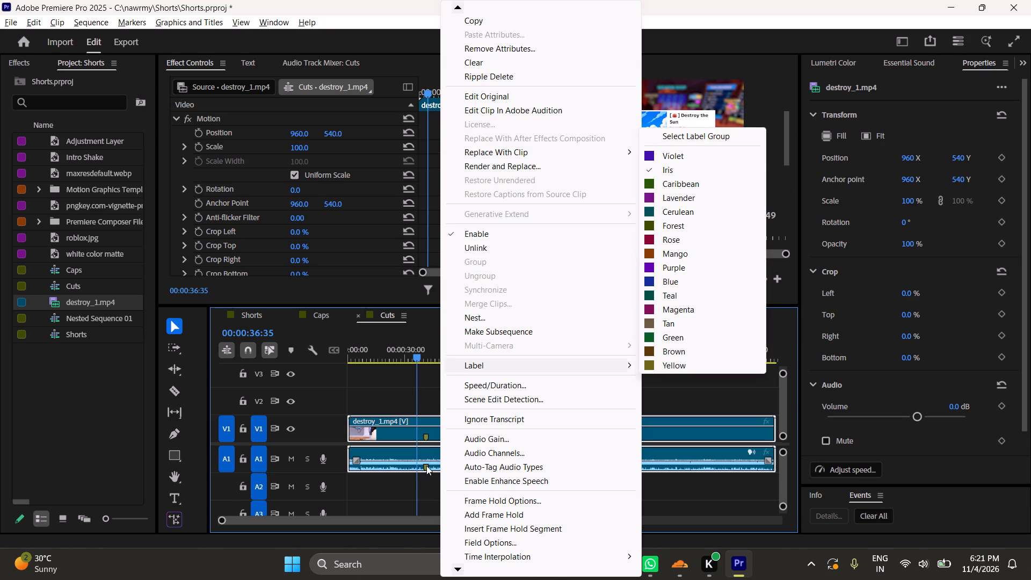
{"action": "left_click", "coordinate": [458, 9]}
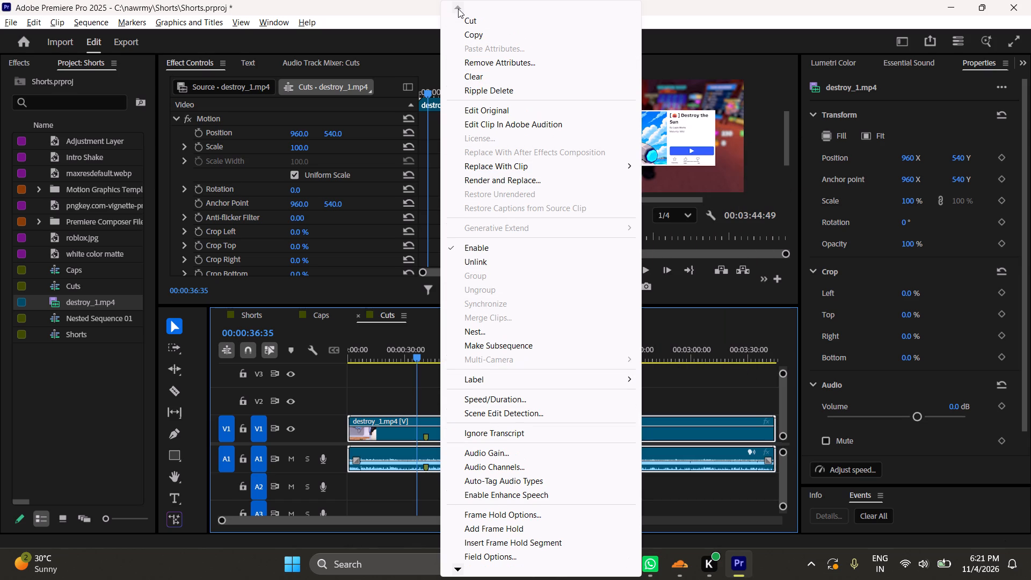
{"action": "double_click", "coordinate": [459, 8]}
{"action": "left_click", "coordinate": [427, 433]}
Open destroy_1.mp4 from the Cuts timeline in the Source monitor and delete its clip marker at 00:00:40:47.
{"action": "double_click", "coordinate": [426, 434]}
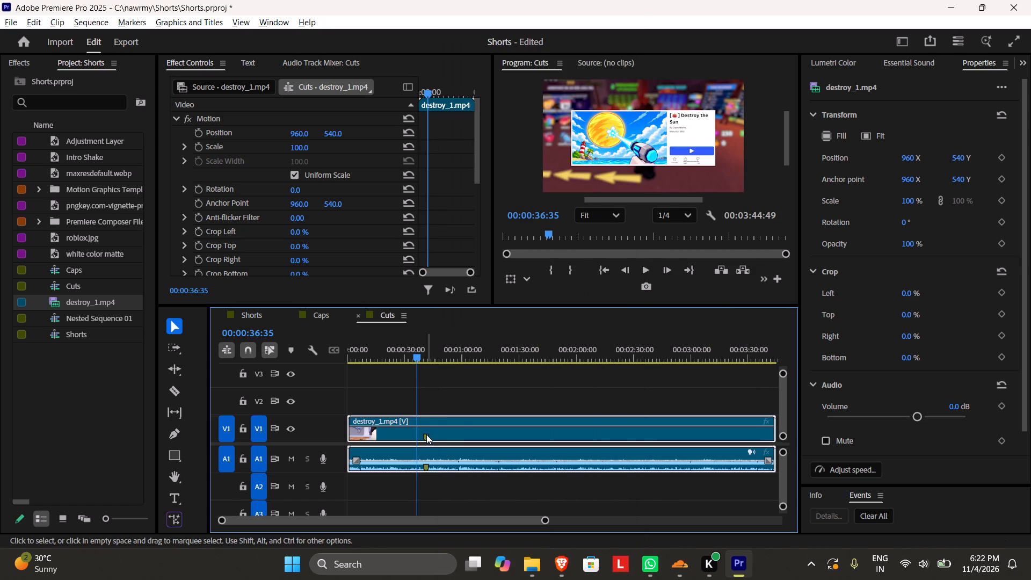
{"action": "left_click", "coordinate": [423, 356]}
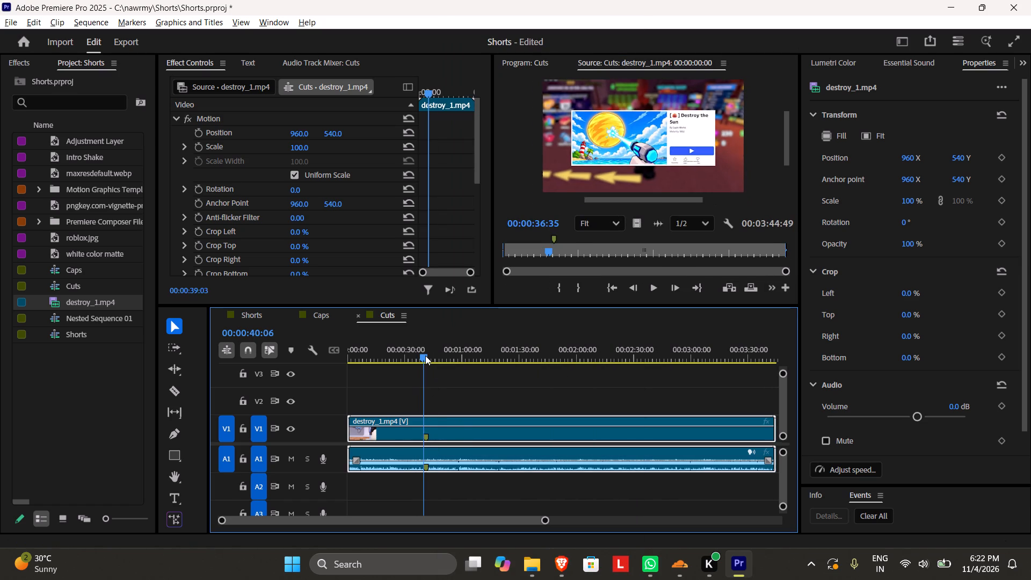
{"action": "left_click", "coordinate": [454, 390]}
{"action": "left_click", "coordinate": [425, 440]}
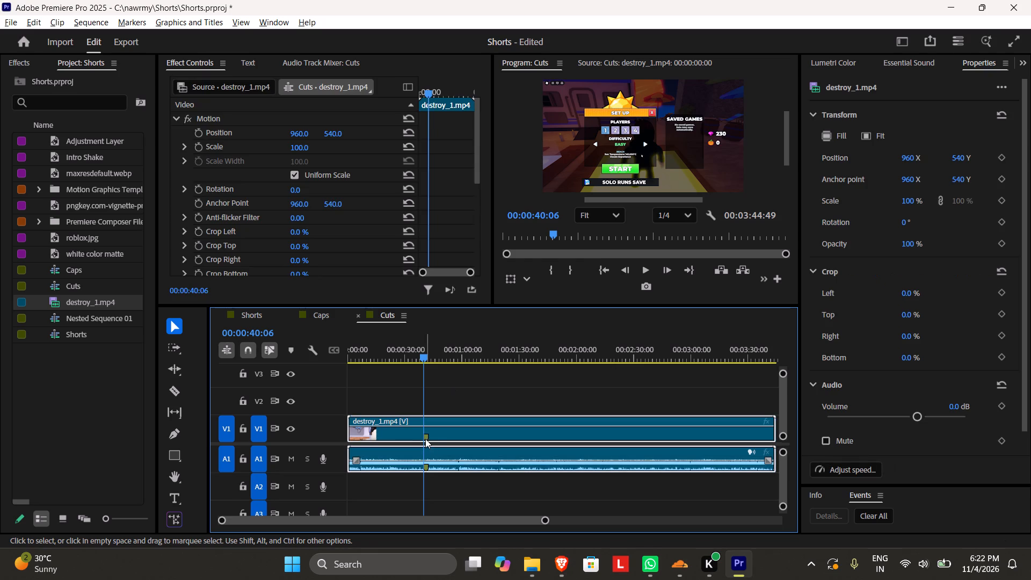
{"action": "double_click", "coordinate": [424, 437]}
{"action": "left_click", "coordinate": [425, 437]}
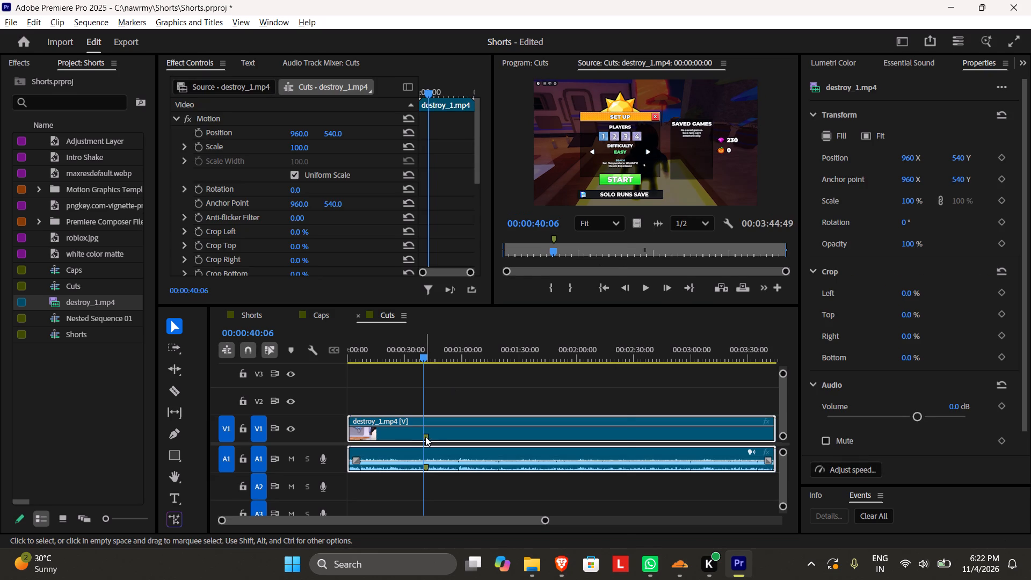
{"action": "right_click", "coordinate": [425, 437]}
{"action": "left_click", "coordinate": [663, 383]}
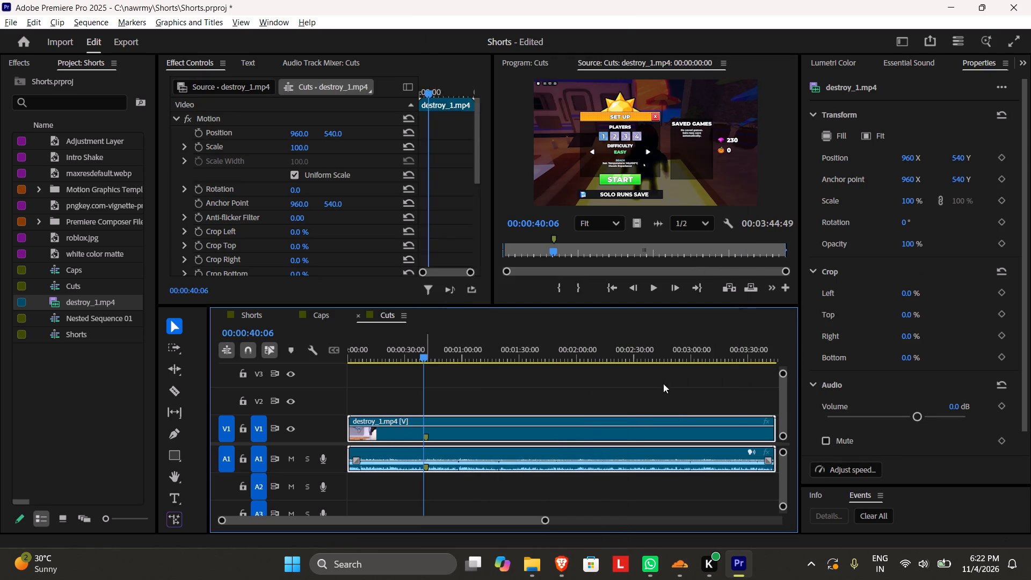
{"action": "left_click", "coordinate": [553, 239]}
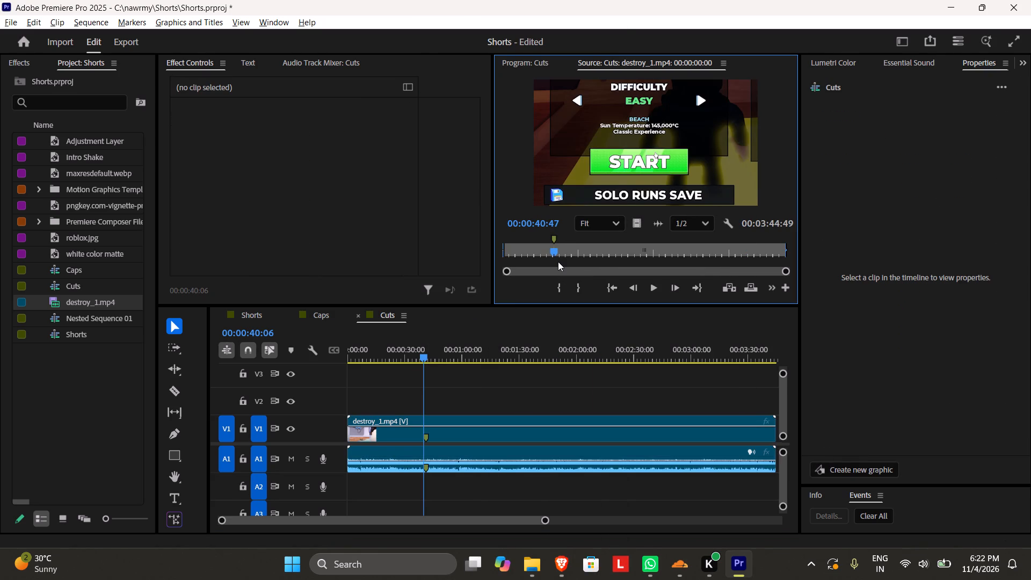
{"action": "double_click", "coordinate": [553, 239]}
{"action": "right_click", "coordinate": [553, 238]}
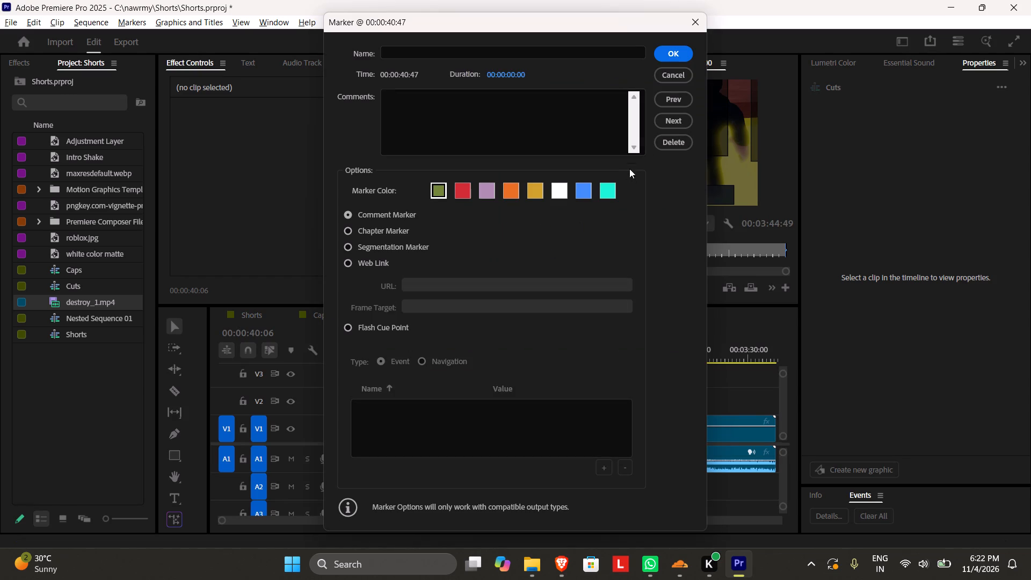
{"action": "left_click", "coordinate": [659, 140]}
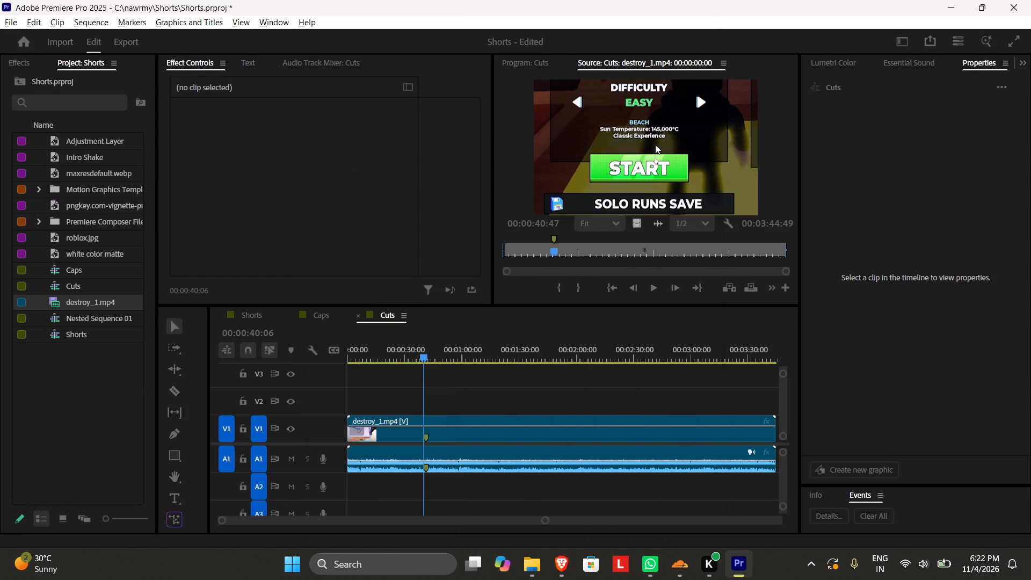
Return the playhead to the start of the Cuts sequence and save the project.
{"action": "left_click", "coordinate": [467, 418]}
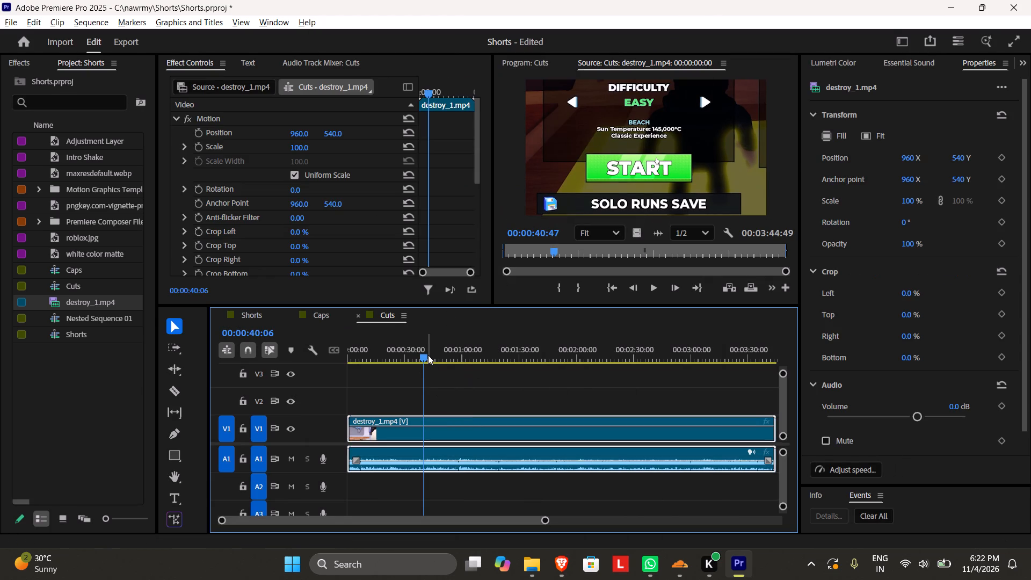
{"action": "left_click_drag", "start_coordinate": [428, 355], "coordinate": [307, 355]}
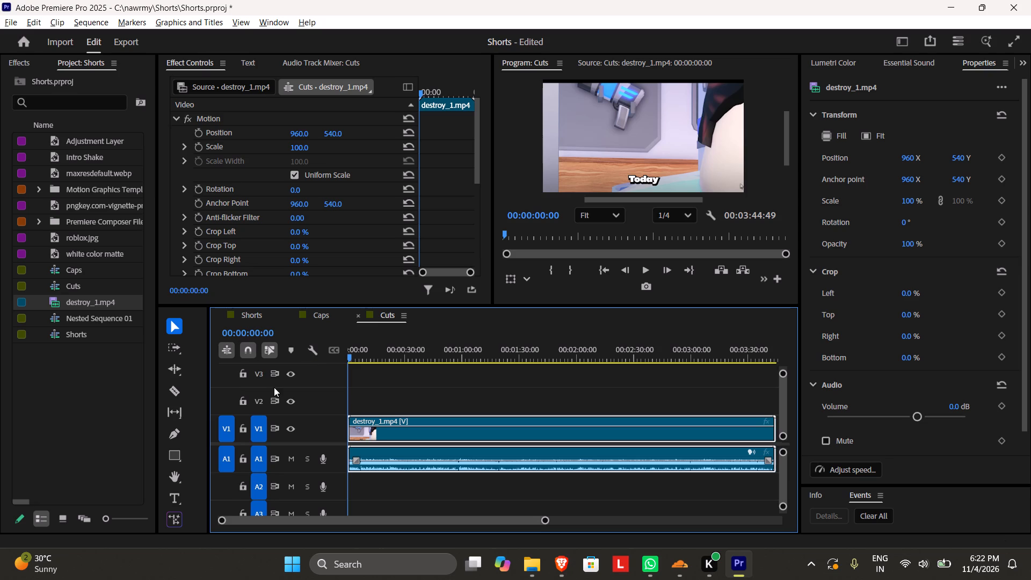
{"action": "key", "text": "space"}
{"action": "key", "text": "ctrl+s"}
Split destroy_1.mp4 in the Cuts sequence at 00:00:22:22, where the shot changes after the "to destroy." caption.
{"action": "key", "text": "space"}
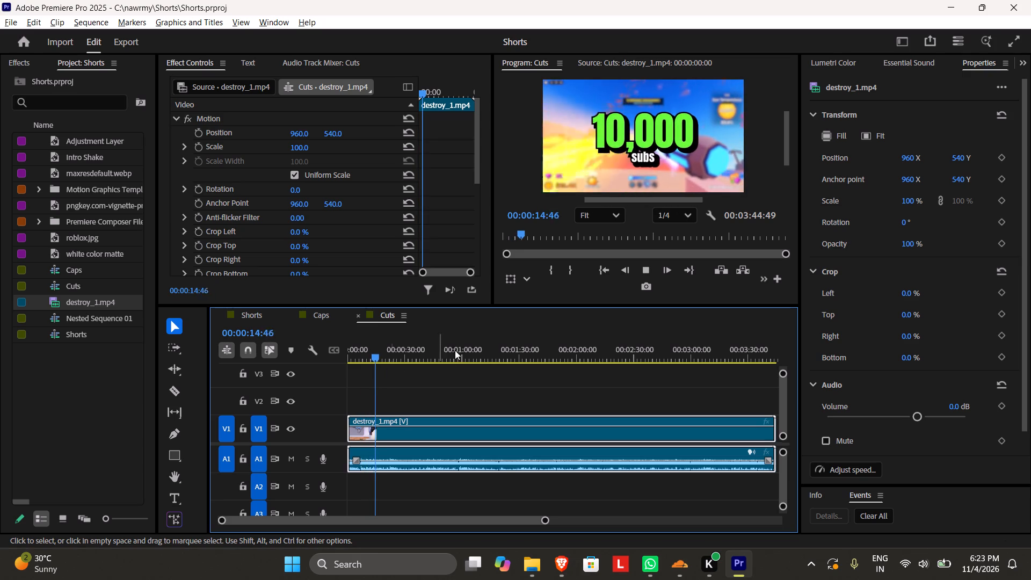
{"action": "left_click_drag", "start_coordinate": [546, 519], "coordinate": [537, 519]}
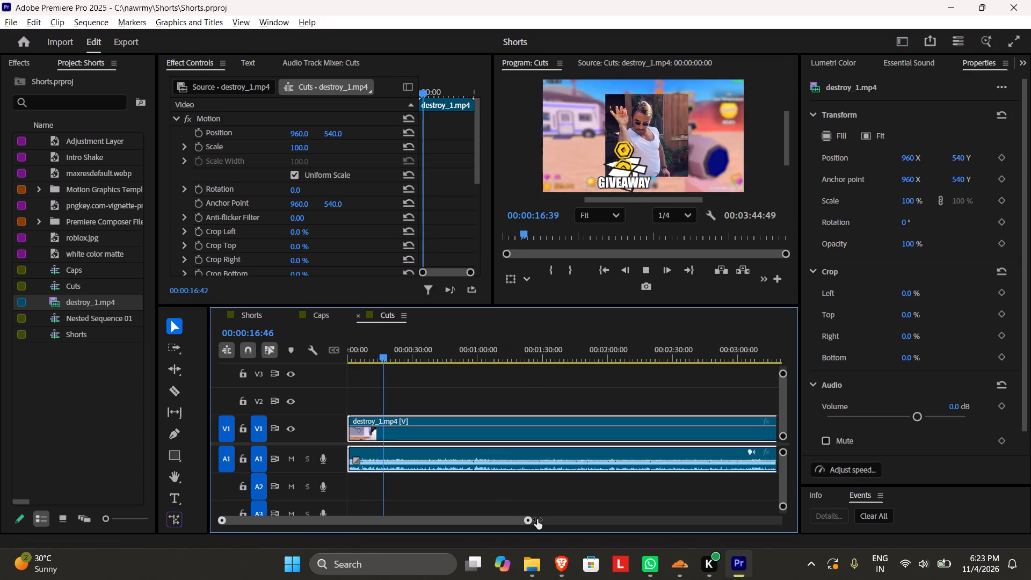
{"action": "left_click_drag", "start_coordinate": [537, 519], "coordinate": [495, 523]}
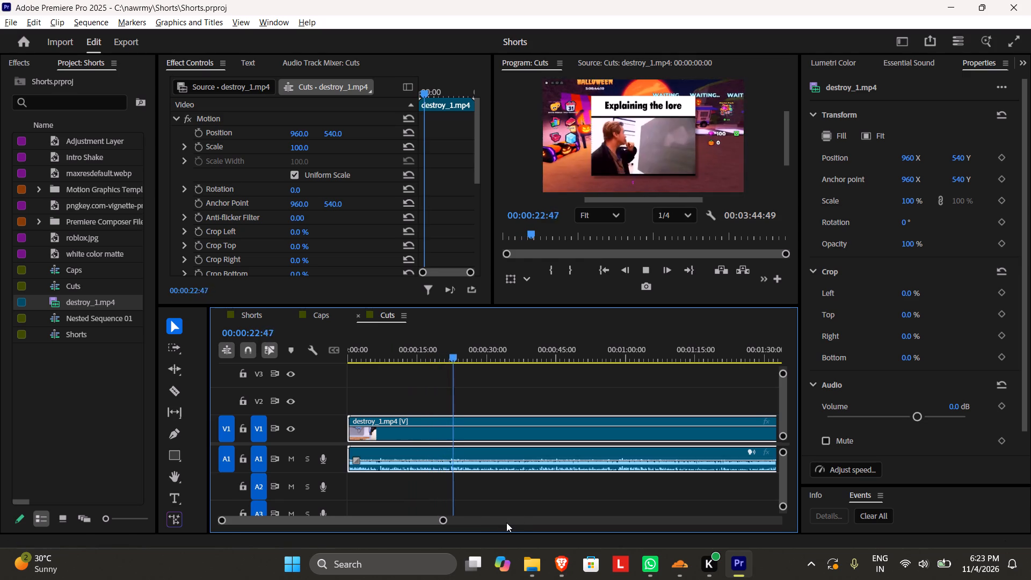
{"action": "key", "text": "space"}
{"action": "key", "text": "Left"}
{"action": "key", "text": "Left"}
{"action": "key", "text": "Left"}
{"action": "key", "text": "Left"}
{"action": "key", "text": "Left"}
{"action": "key", "text": "Left"}
{"action": "key", "text": "Left"}
{"action": "key", "text": "Left"}
{"action": "key", "text": "Left"}
{"action": "key", "text": "Left"}
{"action": "key", "text": "Left"}
{"action": "key", "text": "Left"}
{"action": "key", "text": "Left"}
{"action": "key", "text": "Left"}
{"action": "key", "text": "Left"}
{"action": "key", "text": "Left"}
{"action": "key", "text": "Left"}
{"action": "key", "text": "Left"}
{"action": "key", "text": "Left"}
{"action": "key", "text": "Left"}
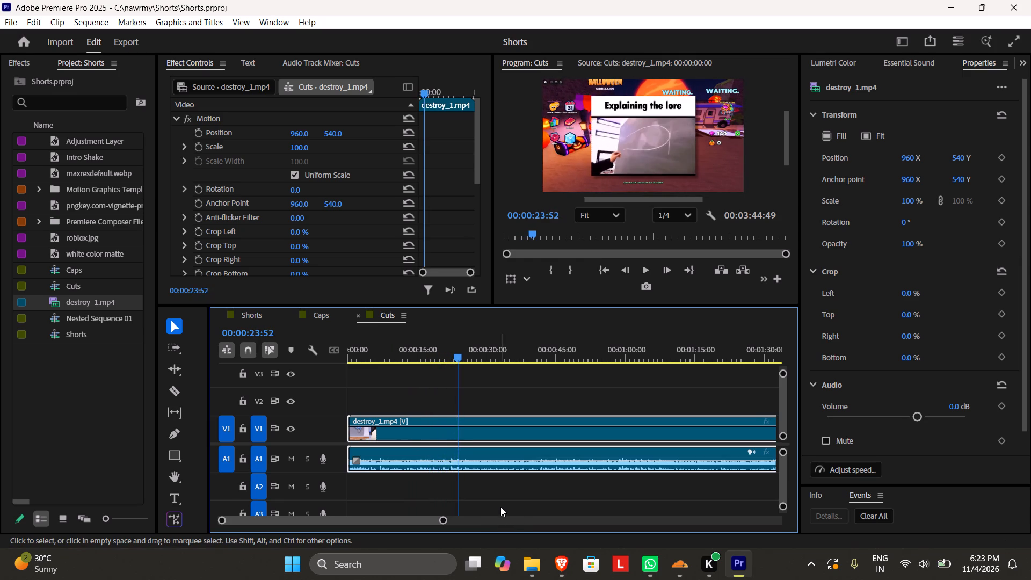
{"action": "key", "text": "Left"}
{"action": "key", "text": "Left"}
{"action": "key", "text": "Left"}
{"action": "key", "text": "Left"}
{"action": "key", "text": "Left"}
{"action": "key", "text": "Left"}
{"action": "key", "text": "Left"}
{"action": "key", "text": "Left"}
{"action": "key", "text": "Left"}
{"action": "key", "text": "Left"}
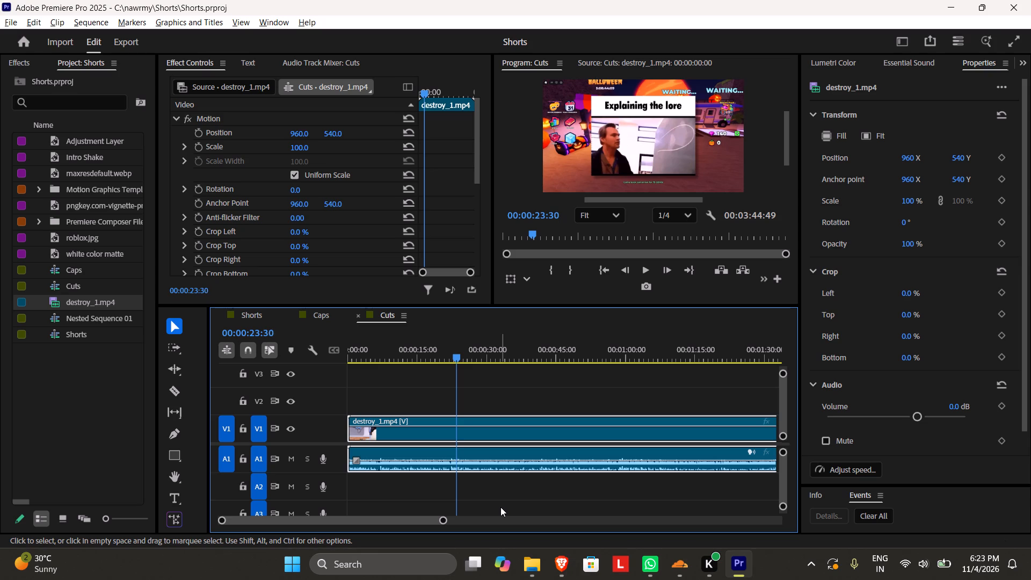
{"action": "key", "text": "Left"}
{"action": "key", "text": "Left"}
{"action": "key", "text": "Left"}
{"action": "key", "text": "Left"}
{"action": "key", "text": "Left"}
{"action": "key", "text": "Left"}
{"action": "key", "text": "Left"}
{"action": "key", "text": "Left"}
{"action": "key", "text": "Left"}
{"action": "key", "text": "Left"}
{"action": "key", "text": "Left"}
{"action": "key", "text": "Left"}
{"action": "key", "text": "Left"}
{"action": "key", "text": "Left"}
{"action": "key", "text": "Left"}
{"action": "key", "text": "Left"}
{"action": "key", "text": "Left"}
{"action": "key", "text": "Left"}
{"action": "key", "text": "Left"}
{"action": "key", "text": "Left"}
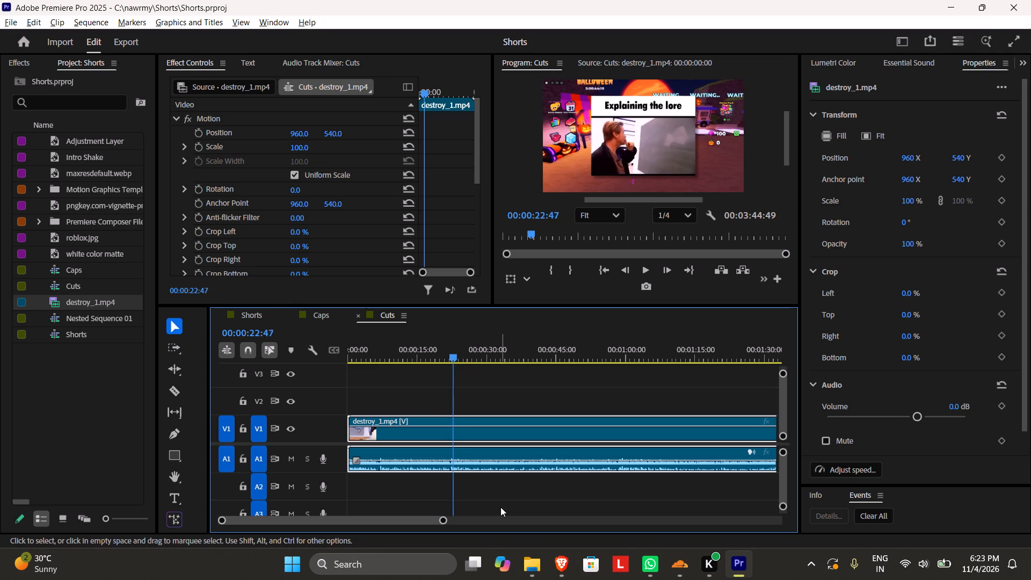
{"action": "key", "text": "Left"}
{"action": "key", "text": "Left"}
{"action": "key", "text": "Left"}
{"action": "key", "text": "Left"}
{"action": "key", "text": "Left"}
{"action": "key", "text": "Left"}
{"action": "key", "text": "Left"}
{"action": "key", "text": "Left"}
{"action": "key", "text": "Left"}
{"action": "key", "text": "Left"}
{"action": "key", "text": "Left"}
{"action": "key", "text": "Left"}
{"action": "key", "text": "Left"}
{"action": "key", "text": "Left"}
{"action": "key", "text": "Right"}
{"action": "key", "text": "Left"}
{"action": "key", "text": "Left"}
{"action": "key", "text": "Left"}
{"action": "key", "text": "Left"}
{"action": "key", "text": "Left"}
{"action": "key", "text": "Left"}
{"action": "key", "text": "Left"}
{"action": "key", "text": "Left"}
{"action": "key", "text": "Left"}
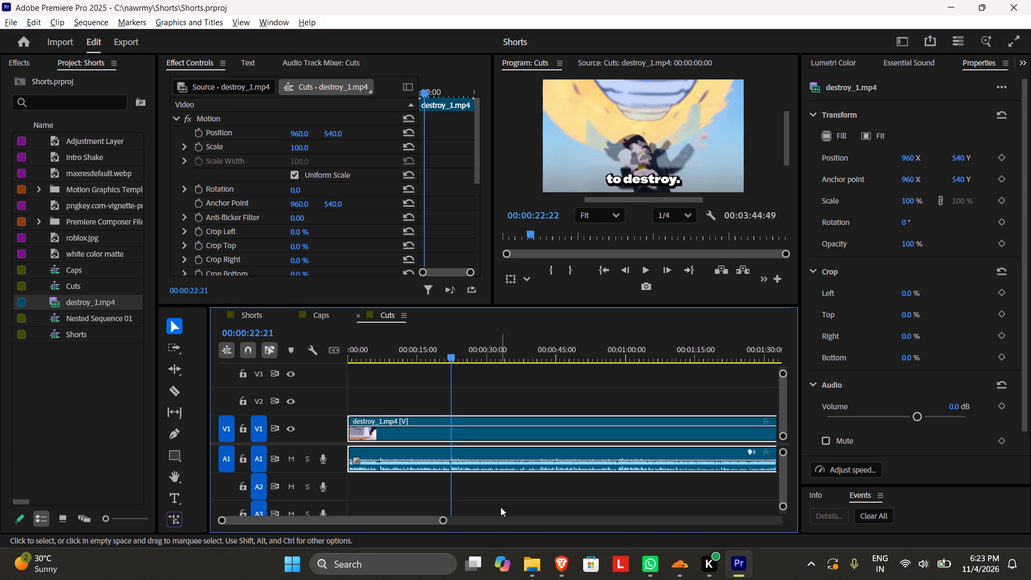
{"action": "key", "text": "Left"}
{"action": "key", "text": "Left"}
{"action": "key", "text": "Left"}
{"action": "key", "text": "Left"}
{"action": "key", "text": "Right"}
{"action": "key", "text": "Right"}
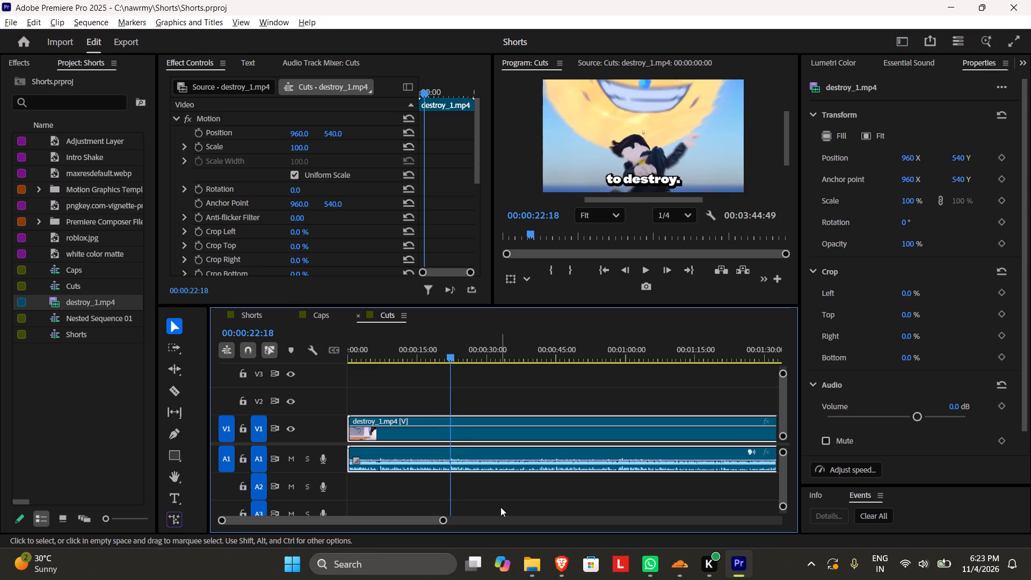
{"action": "key", "text": "Right"}
{"action": "key", "text": "Right"}
{"action": "key", "text": "Right"}
{"action": "key", "text": "Left"}
{"action": "key", "text": "Right"}
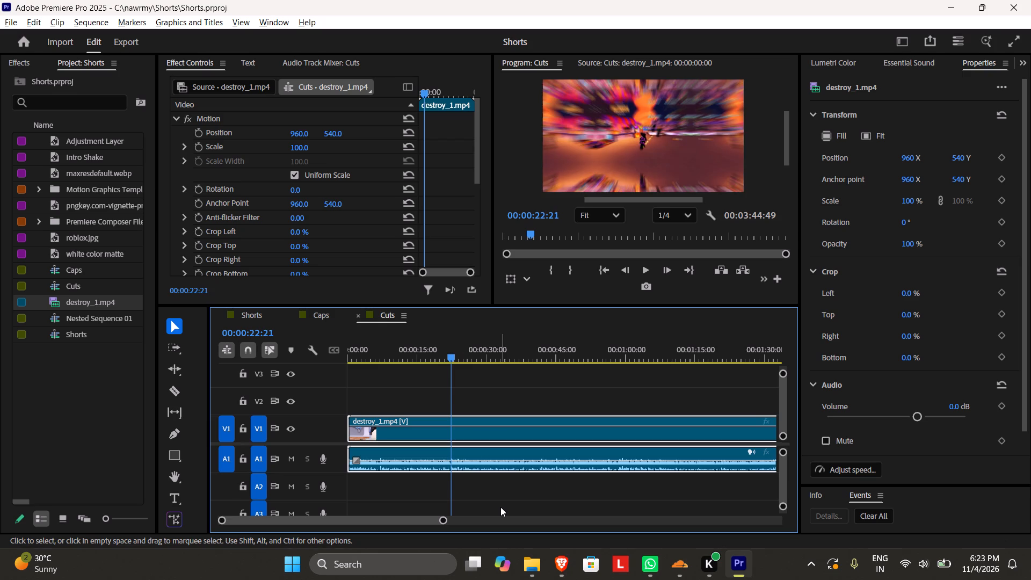
{"action": "key", "text": "c"}
{"action": "left_click", "coordinate": [452, 438]}
{"action": "key", "text": "v"}
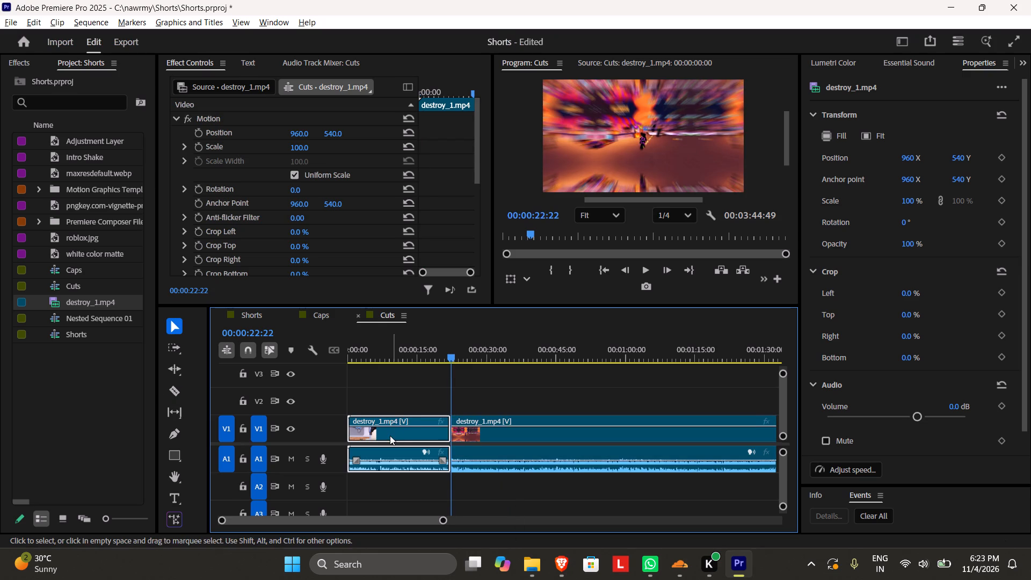
Move the opening segment of destroy_1.mp4 from Cuts to the start of the Shorts sequence on V1 and A1.
{"action": "key", "text": "ctrl+x"}
{"action": "left_click", "coordinate": [246, 315]}
{"action": "left_click_drag", "start_coordinate": [394, 349], "coordinate": [303, 357]}
{"action": "key", "text": "ctrl+v"}
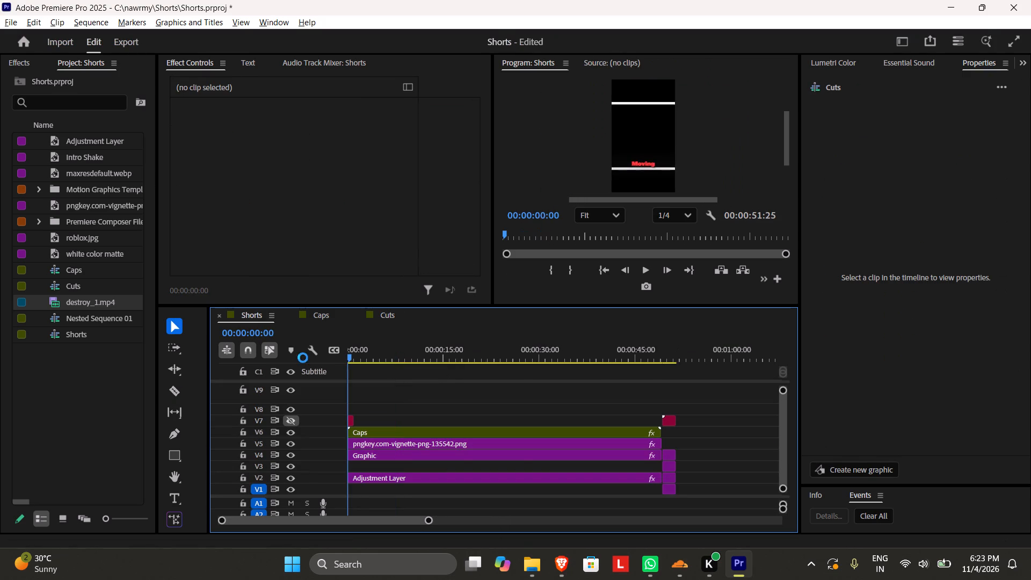
Duplicate the destroy_1.mp4 video clip from V1 onto V3 at the start of the Shorts sequence.
{"action": "left_click_drag", "start_coordinate": [382, 489], "coordinate": [381, 464], "text": "alt"}
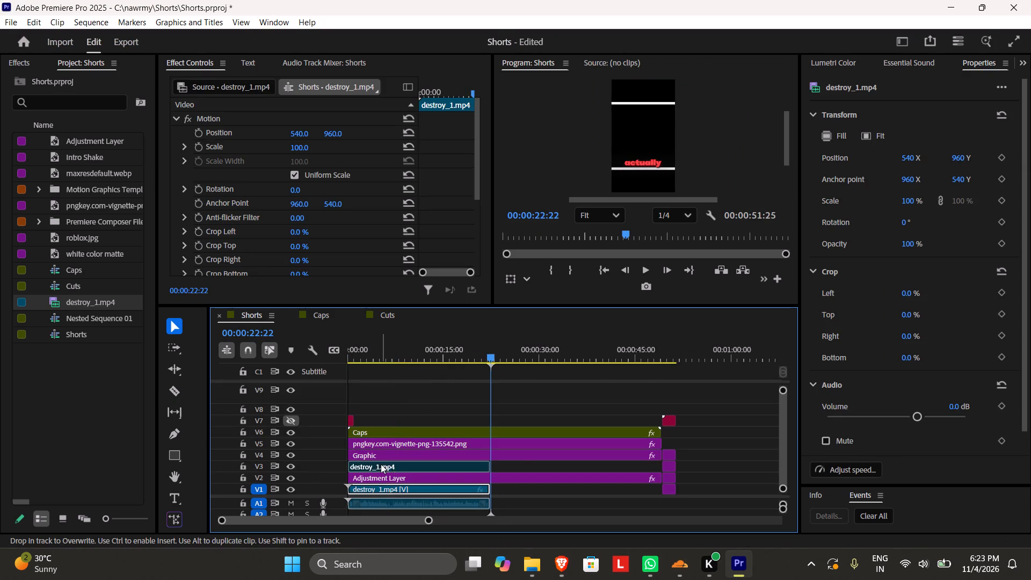
{"action": "left_click", "coordinate": [400, 402]}
Preview the Shorts sequence from the start and hide the old Caps captions track on V6.
{"action": "left_click_drag", "start_coordinate": [355, 361], "coordinate": [257, 363]}
{"action": "key", "text": "space"}
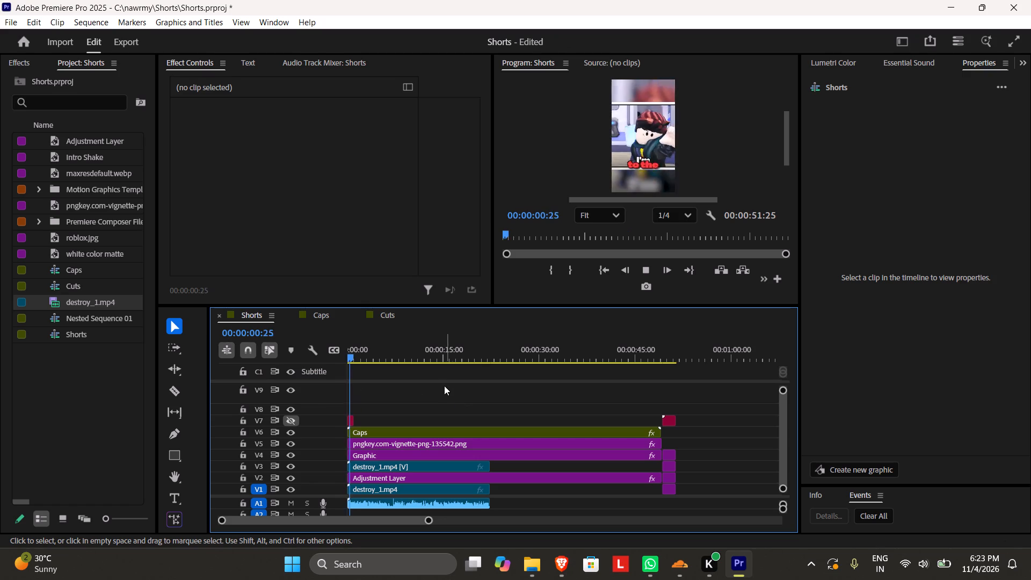
{"action": "key", "text": "space"}
{"action": "left_click", "coordinate": [288, 433]}
{"action": "key", "text": "space"}
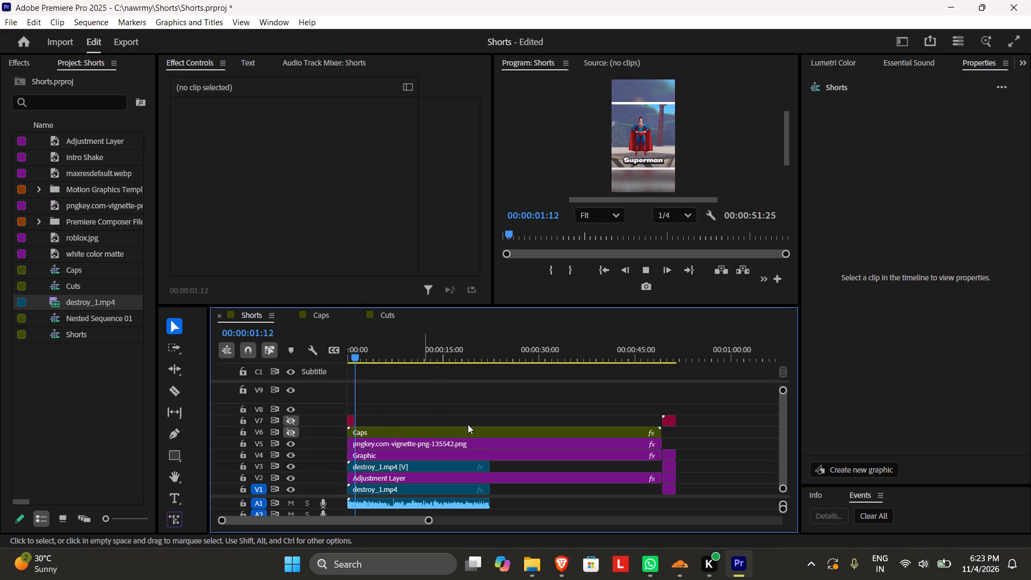
{"action": "key", "text": "space"}
Trim the Caps, vignette, Graphic and Adjustment Layer clips to about the end of the destroy_1.mp4 segment.
{"action": "left_click_drag", "start_coordinate": [631, 410], "coordinate": [629, 478]}
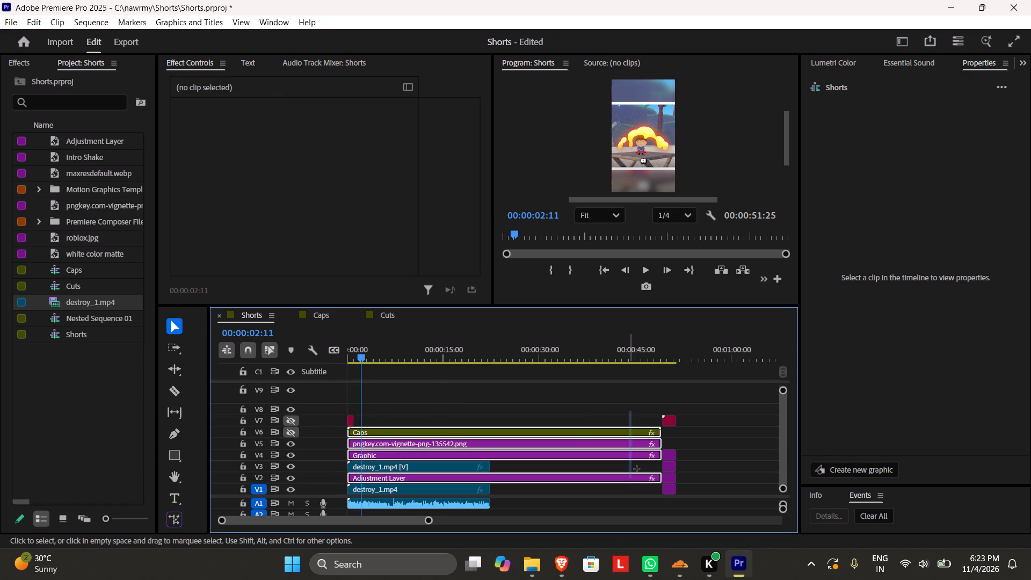
{"action": "left_click_drag", "start_coordinate": [660, 447], "coordinate": [493, 435]}
{"action": "left_click", "coordinate": [527, 424]}
Move the outro clips on V1 to V4 and V7 together to about the end of the shortened main segment.
{"action": "left_click_drag", "start_coordinate": [670, 392], "coordinate": [670, 393]}
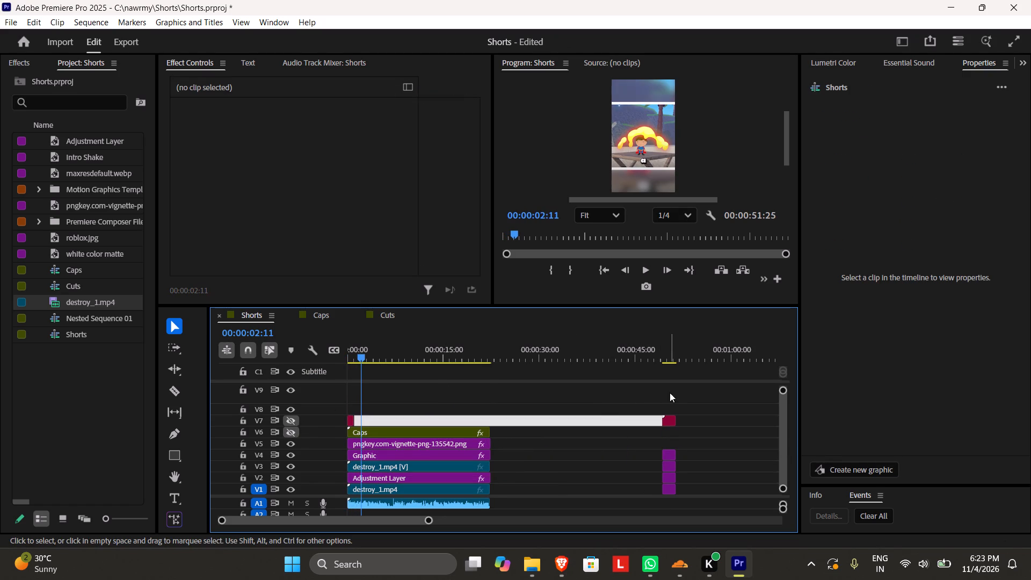
{"action": "left_click_drag", "start_coordinate": [670, 393], "coordinate": [665, 487]}
{"action": "left_click_drag", "start_coordinate": [669, 492], "coordinate": [502, 485]}
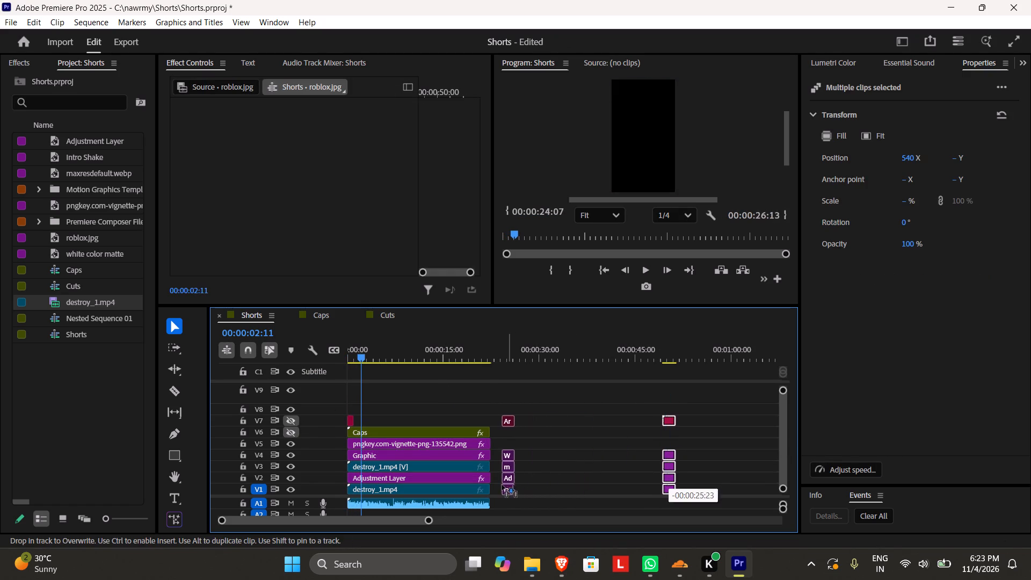
{"action": "left_click_drag", "start_coordinate": [502, 485], "coordinate": [500, 485]}
{"action": "left_click", "coordinate": [557, 455]}
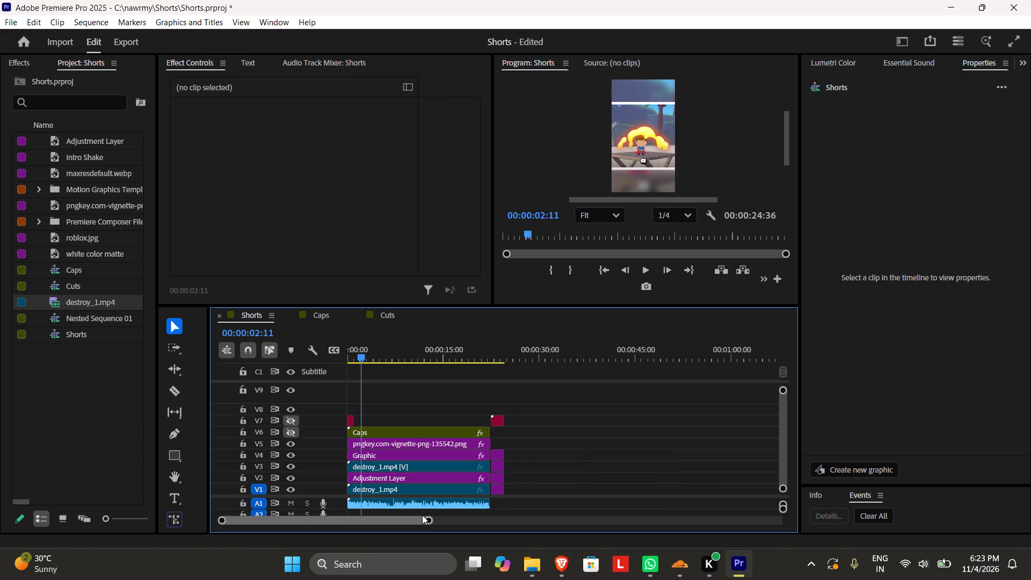
Trim the vignette, Graphic and Adjustment Layer clips on V5, V4 and V2 to end exactly with destroy_1.mp4.
{"action": "left_click_drag", "start_coordinate": [425, 518], "coordinate": [386, 519]}
{"action": "scroll", "coordinate": [620, 475], "scroll_direction": "down", "scroll_amount": 4}
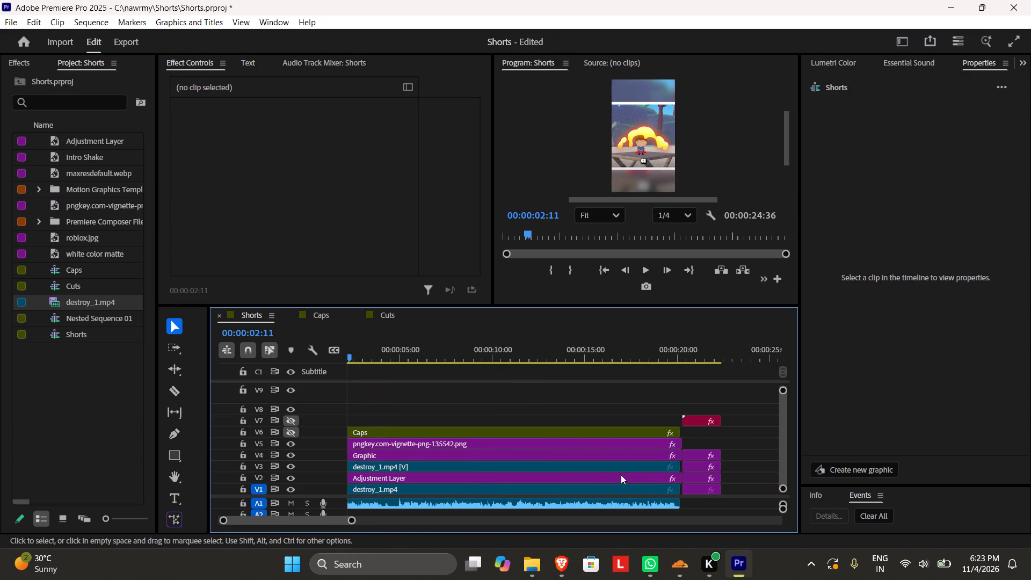
{"action": "scroll", "coordinate": [621, 475], "scroll_direction": "down", "scroll_amount": 1}
{"action": "left_click", "coordinate": [637, 445]}
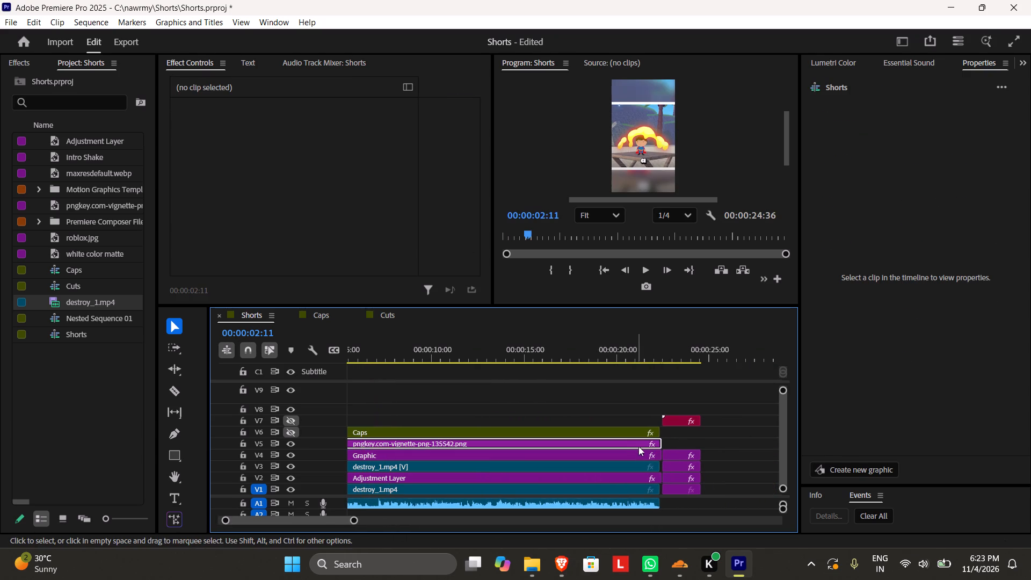
{"action": "left_click", "coordinate": [634, 454], "text": "shift"}
{"action": "left_click", "coordinate": [638, 477], "text": "shift"}
{"action": "left_click", "coordinate": [659, 478]}
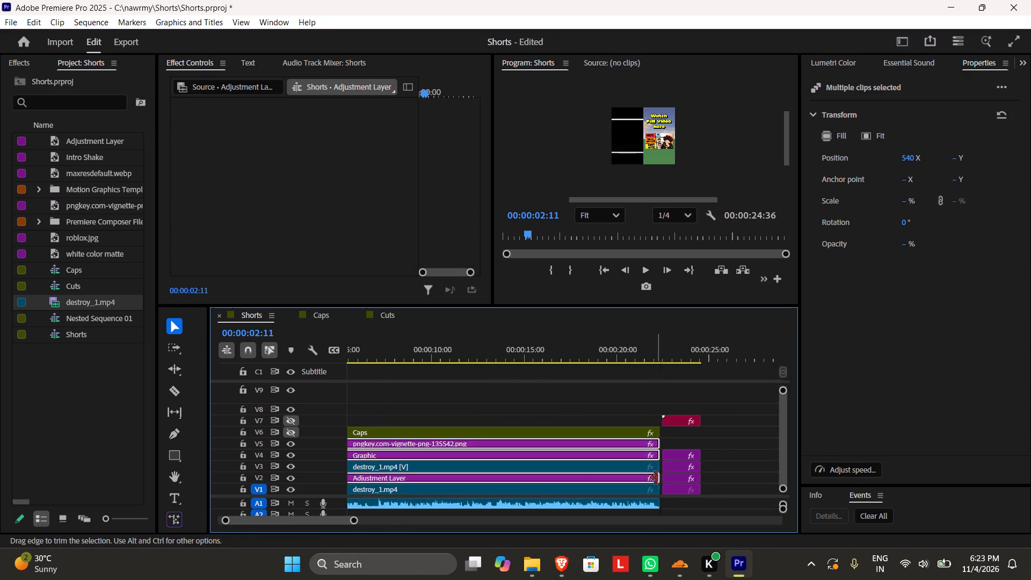
Shift the outro clips on V1 to V4 back to close the small gap after destroy_1.mp4.
{"action": "left_click_drag", "start_coordinate": [685, 445], "coordinate": [682, 484]}
{"action": "left_click", "coordinate": [679, 490]}
{"action": "left_click", "coordinate": [724, 470]}
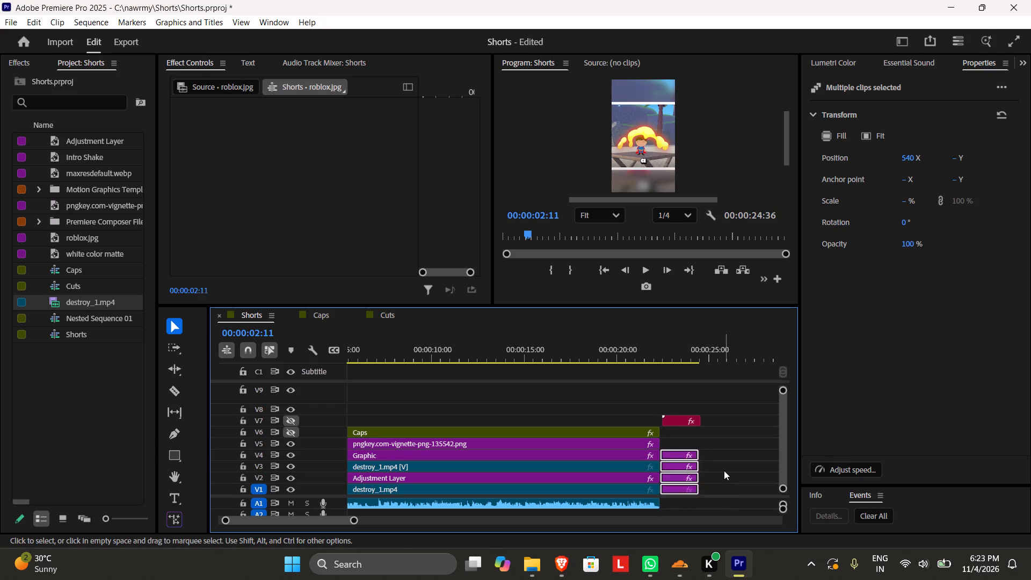
Move the outro's Arrow Loop clip from V7 to V5, directly above the other outro clips.
{"action": "left_click", "coordinate": [679, 422]}
{"action": "left_click_drag", "start_coordinate": [671, 422], "coordinate": [672, 443]}
{"action": "left_click", "coordinate": [674, 429]}
Preview the Shorts sequence from about 00:00:21:53 into the outro and save the project.
{"action": "left_click", "coordinate": [654, 345]}
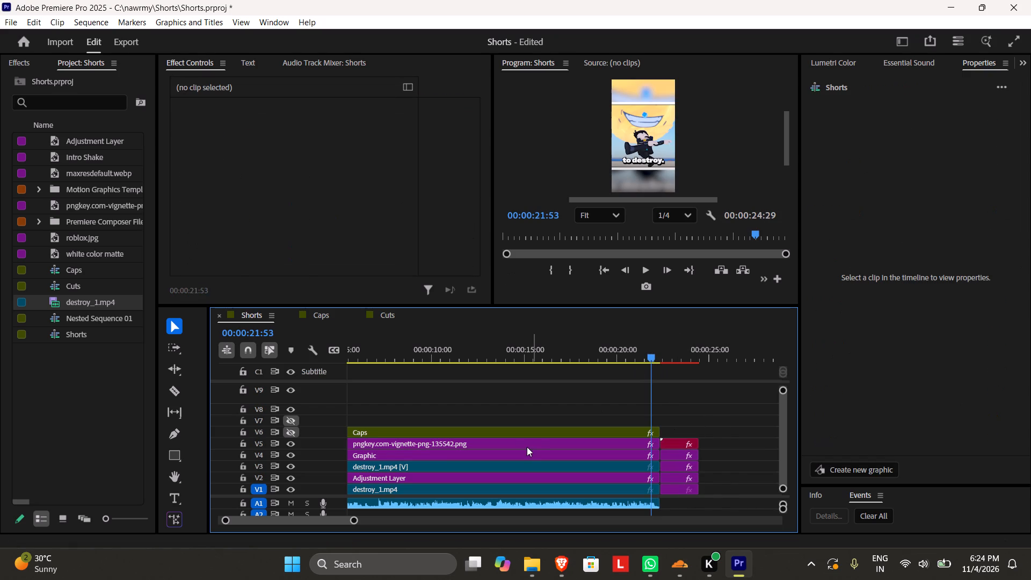
{"action": "key", "text": "space"}
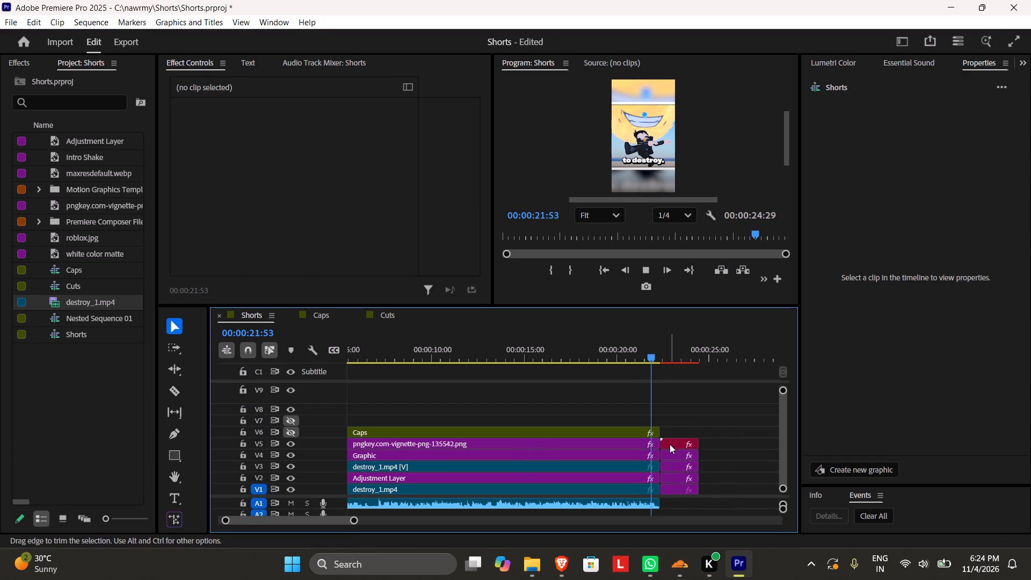
{"action": "left_click", "coordinate": [684, 416]}
{"action": "key", "text": "ctrl+s"}
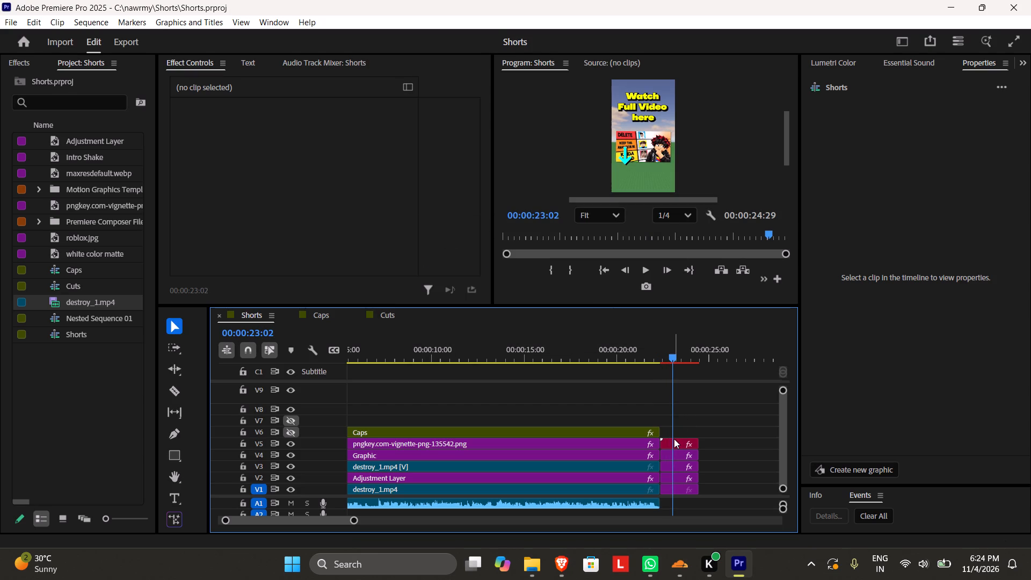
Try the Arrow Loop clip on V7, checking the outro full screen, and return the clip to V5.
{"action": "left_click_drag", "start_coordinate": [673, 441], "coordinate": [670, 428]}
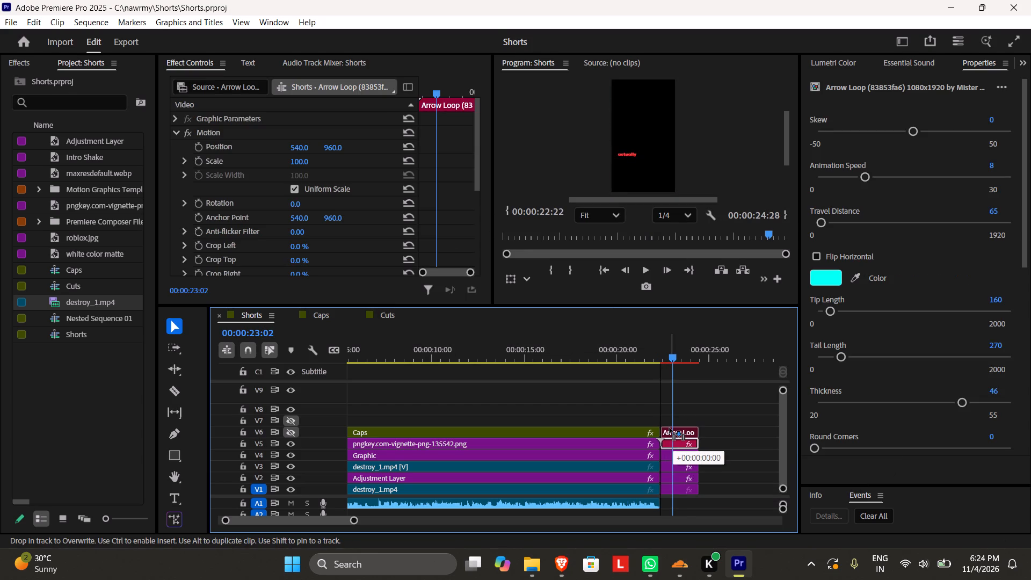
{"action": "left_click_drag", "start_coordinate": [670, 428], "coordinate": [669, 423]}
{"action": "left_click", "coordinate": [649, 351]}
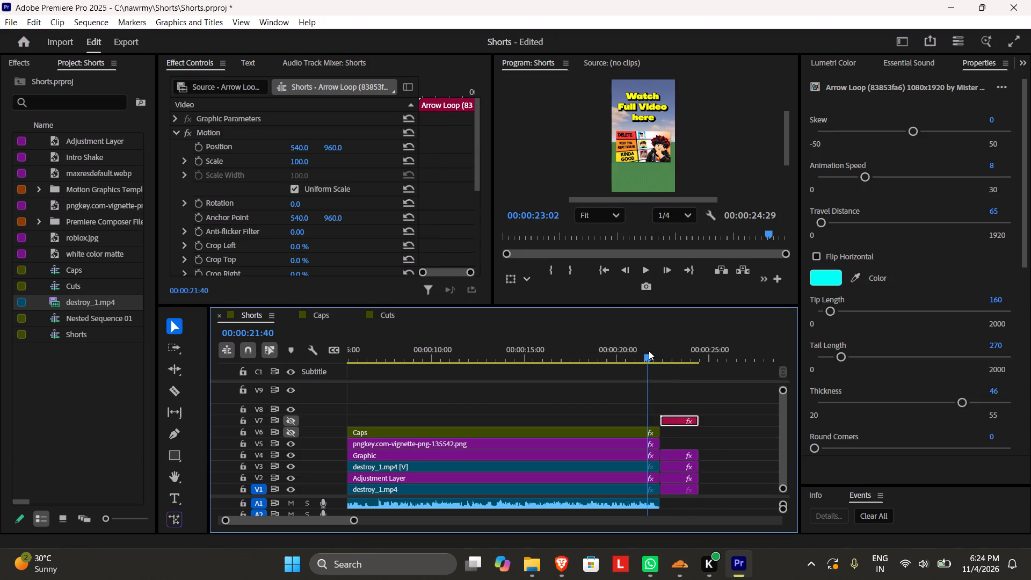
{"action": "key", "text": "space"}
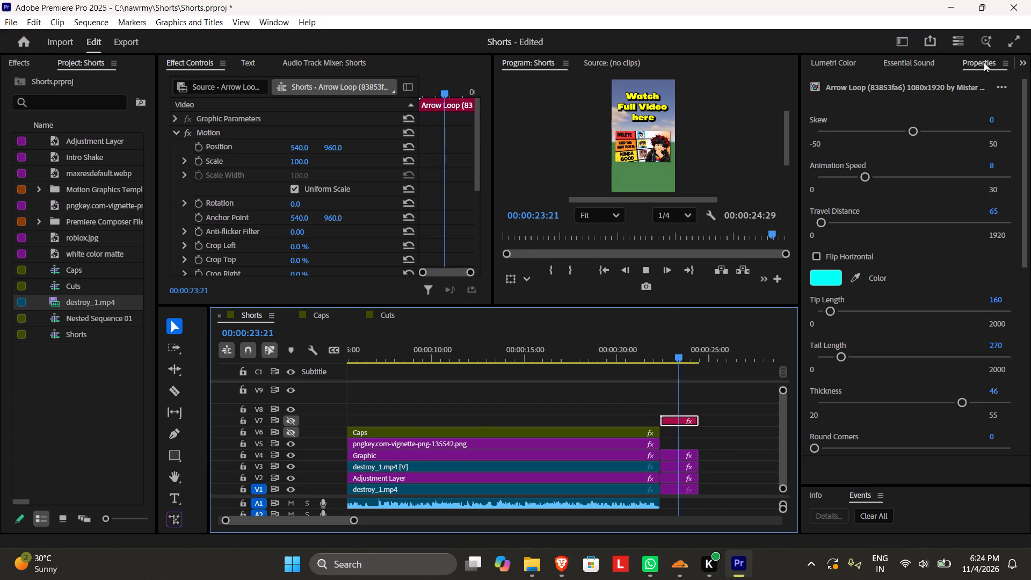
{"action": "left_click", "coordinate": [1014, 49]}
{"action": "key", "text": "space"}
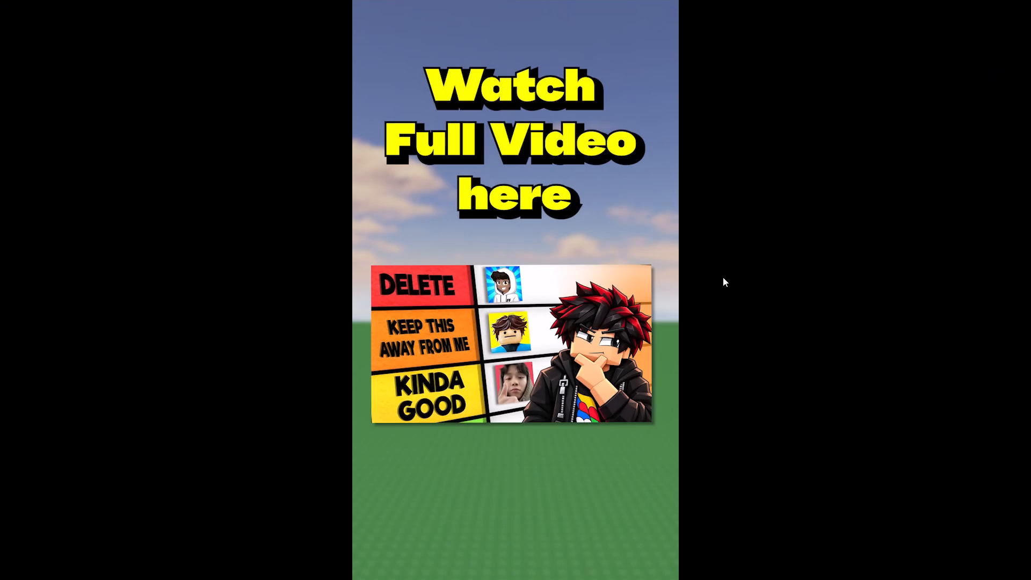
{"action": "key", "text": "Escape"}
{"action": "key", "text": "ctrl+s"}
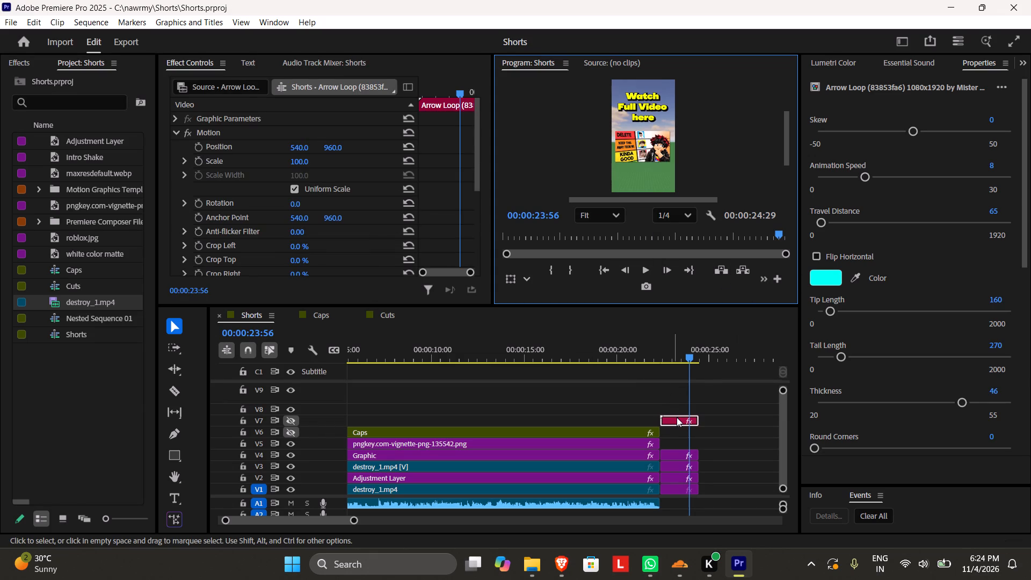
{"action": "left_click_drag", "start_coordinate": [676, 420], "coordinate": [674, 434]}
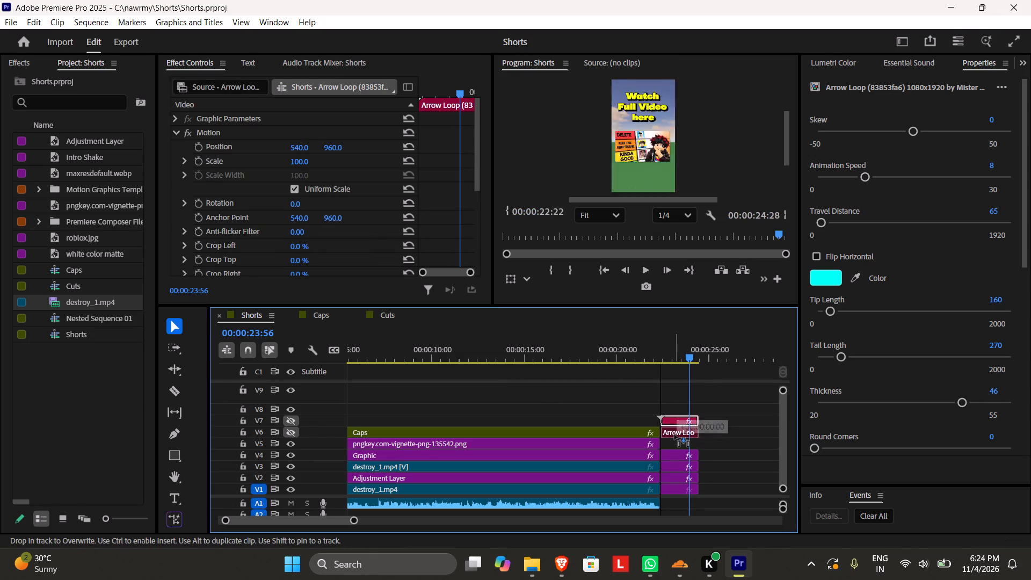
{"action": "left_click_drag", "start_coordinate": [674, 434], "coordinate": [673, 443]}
Scale the outro's Arrow Loop to 73 and position it below the thumbnail at about 335, 1269, checking it full screen.
{"action": "left_click", "coordinate": [628, 158]}
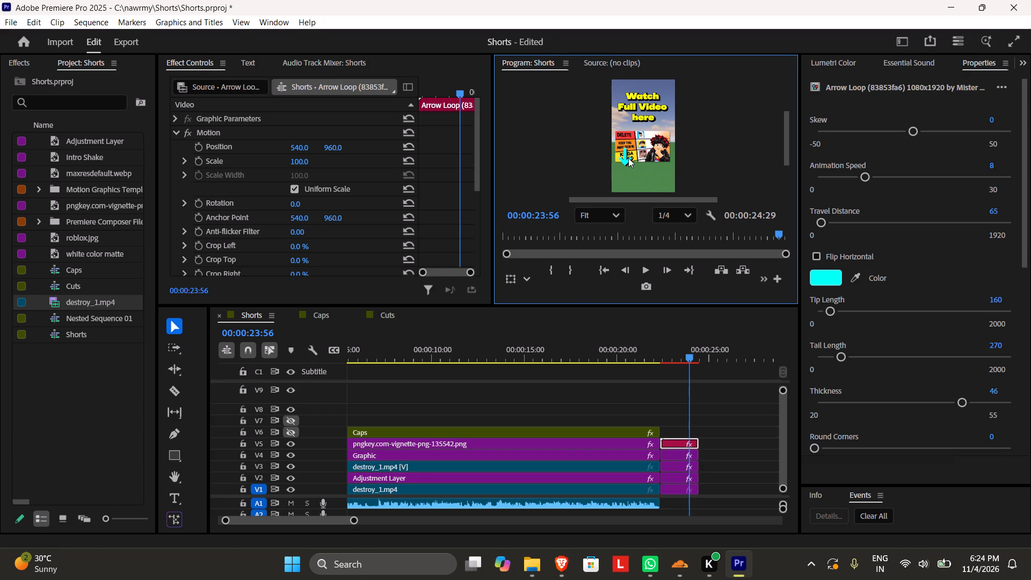
{"action": "left_click", "coordinate": [672, 403]}
{"action": "left_click", "coordinate": [679, 441]}
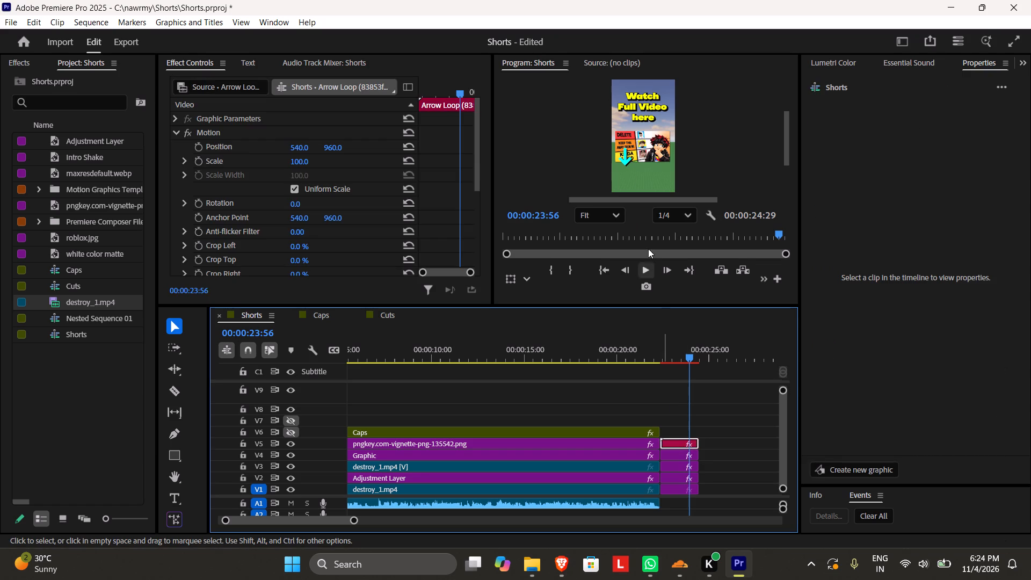
{"action": "double_click", "coordinate": [629, 156]}
{"action": "left_click", "coordinate": [690, 422]}
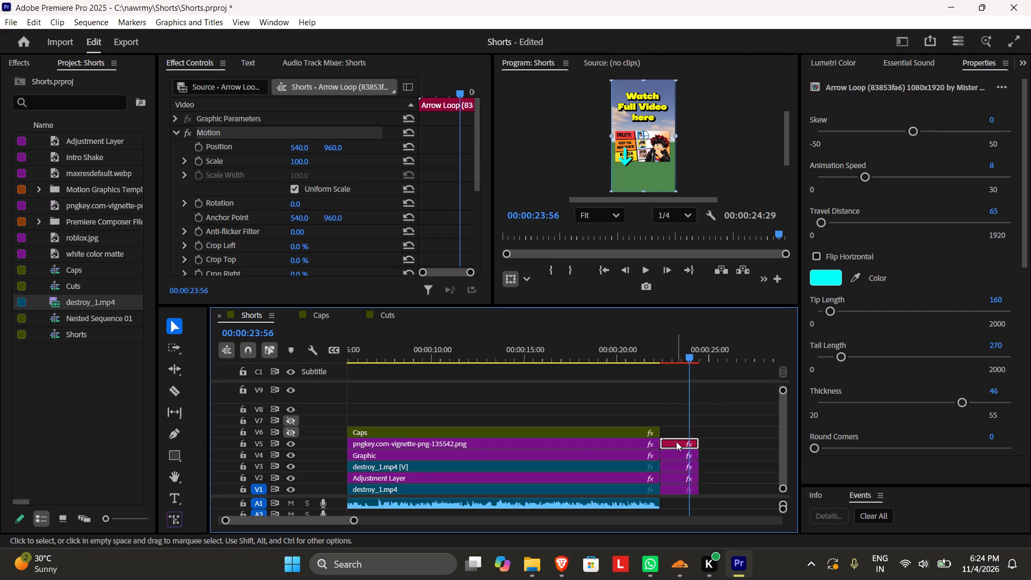
{"action": "left_click", "coordinate": [676, 441]}
{"action": "left_click", "coordinate": [645, 176]}
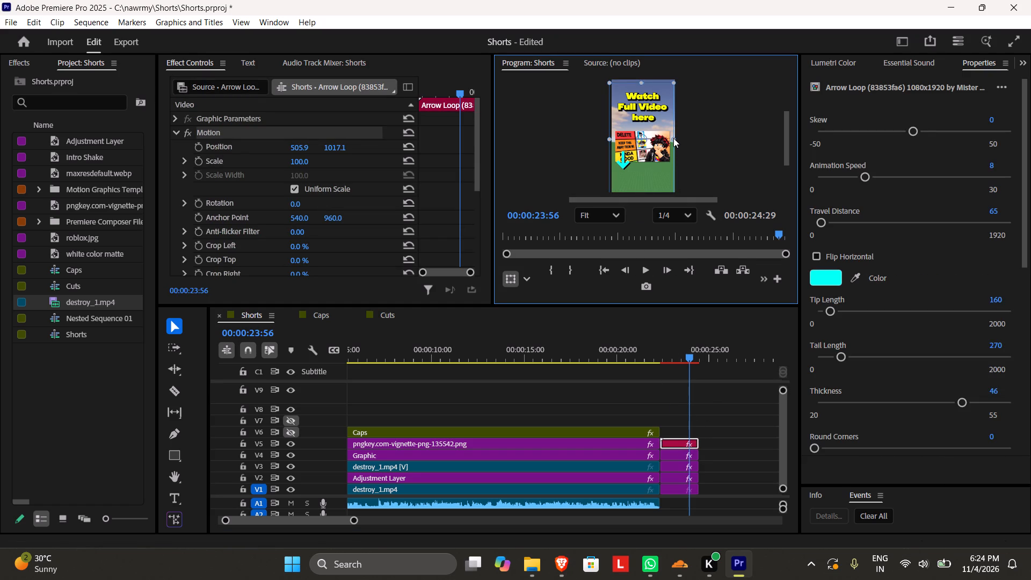
{"action": "left_click_drag", "start_coordinate": [309, 161], "coordinate": [296, 162]}
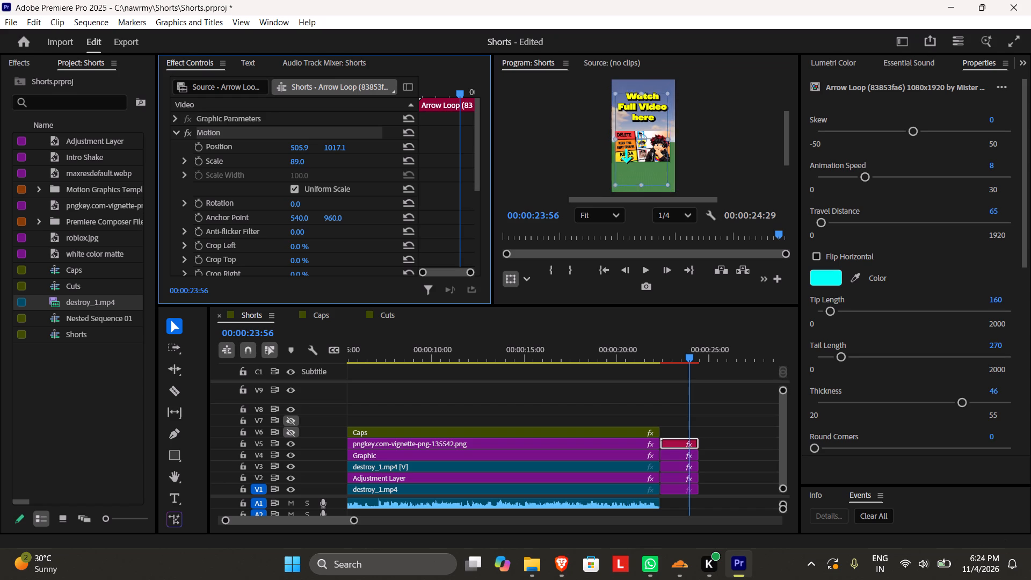
{"action": "left_click_drag", "start_coordinate": [296, 162], "coordinate": [292, 162]}
{"action": "left_click_drag", "start_coordinate": [649, 160], "coordinate": [641, 176]}
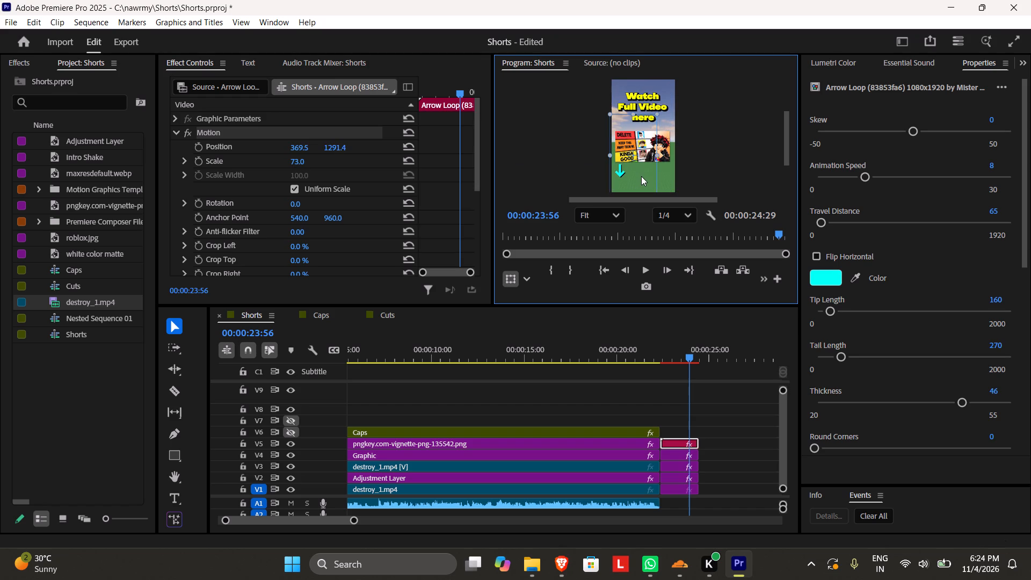
{"action": "left_click_drag", "start_coordinate": [641, 176], "coordinate": [639, 175]}
{"action": "left_click", "coordinate": [1020, 48]}
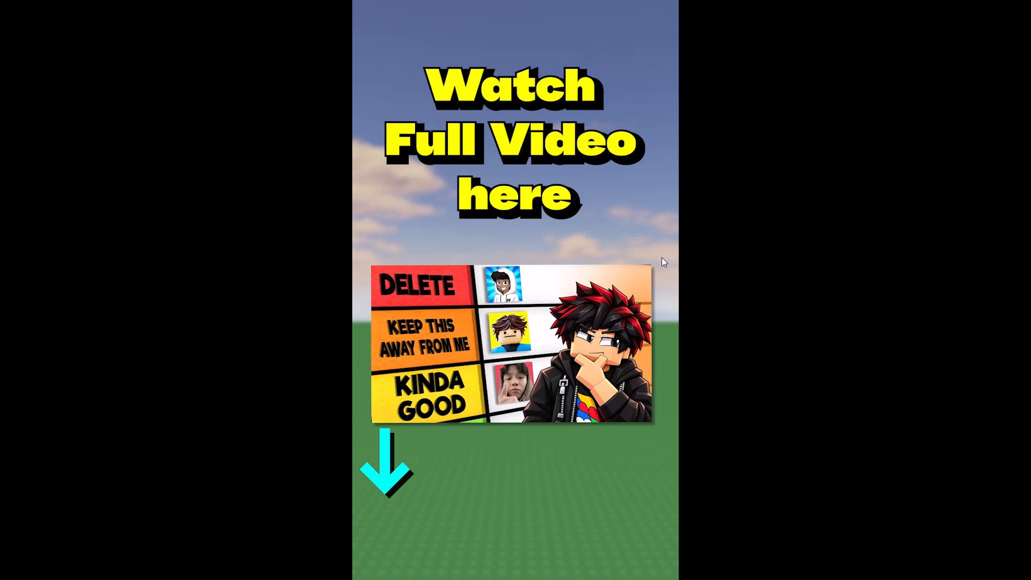
{"action": "key", "text": "Escape"}
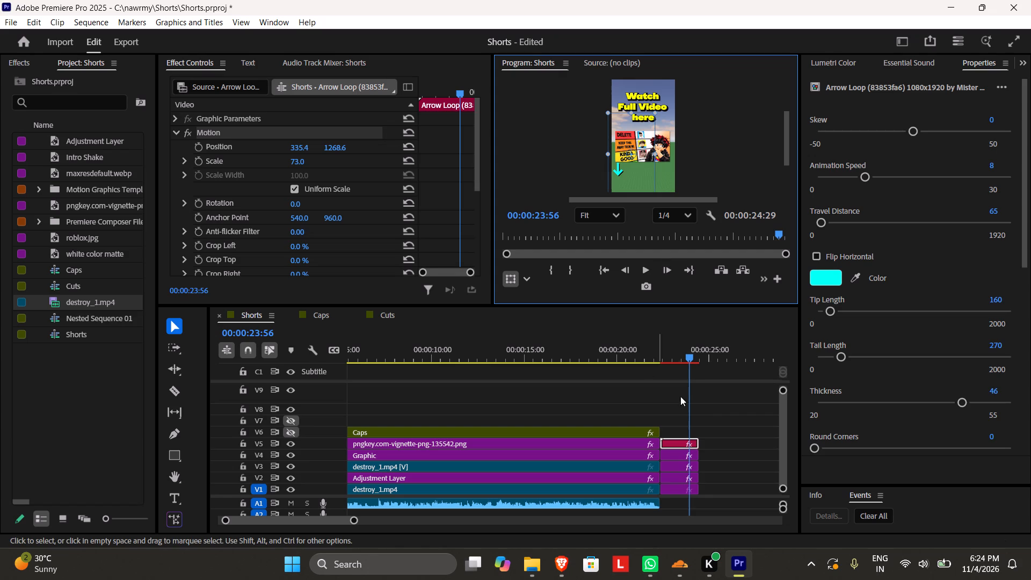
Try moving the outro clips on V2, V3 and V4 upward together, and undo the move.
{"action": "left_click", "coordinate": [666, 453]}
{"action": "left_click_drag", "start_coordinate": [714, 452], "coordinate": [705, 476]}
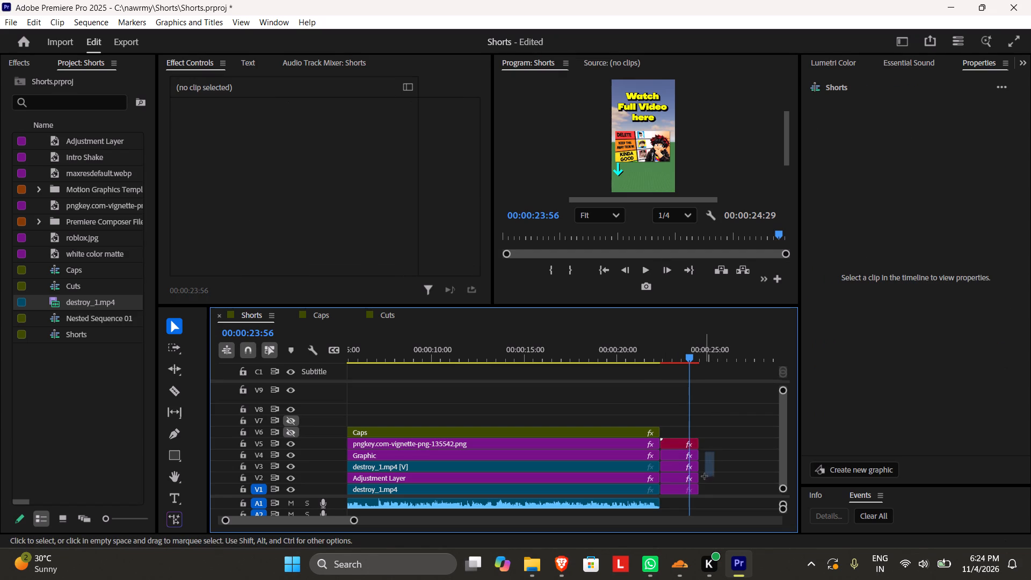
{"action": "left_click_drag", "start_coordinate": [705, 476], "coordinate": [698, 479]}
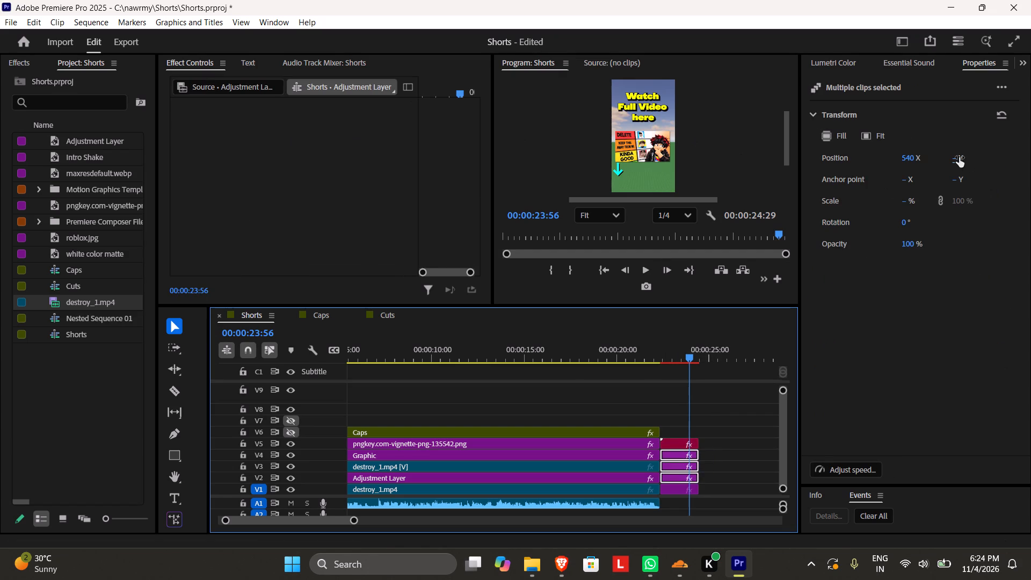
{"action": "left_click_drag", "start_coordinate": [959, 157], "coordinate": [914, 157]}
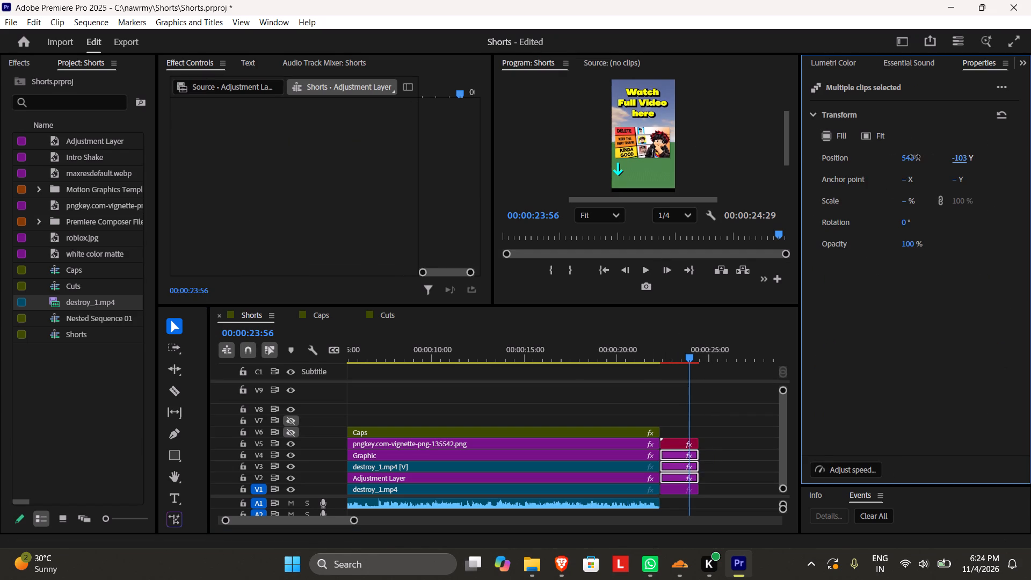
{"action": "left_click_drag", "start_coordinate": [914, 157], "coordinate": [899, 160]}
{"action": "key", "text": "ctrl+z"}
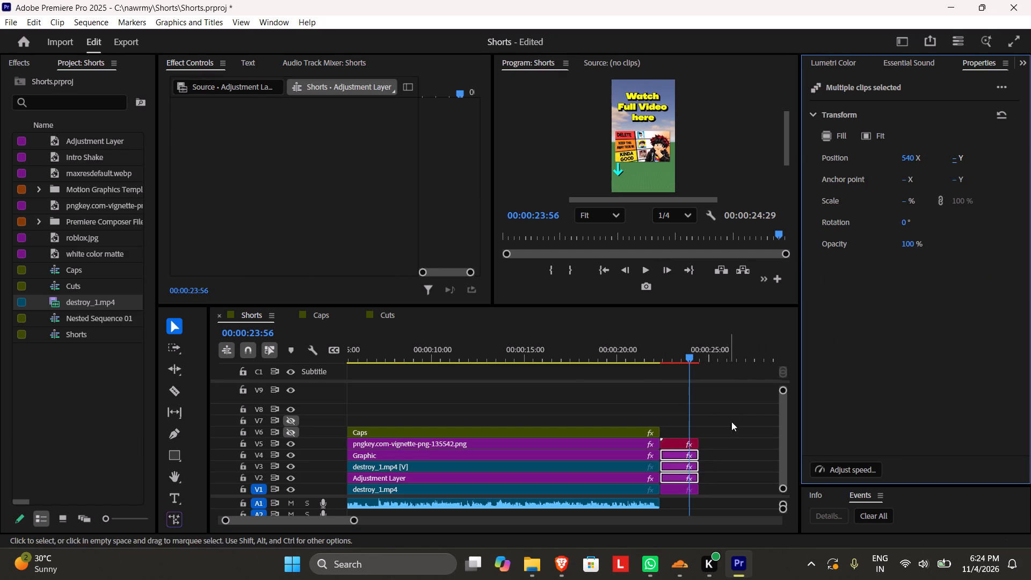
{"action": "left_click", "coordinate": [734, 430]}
Move the outro's "Watch Full Video here" title and the maxresdefault.webp thumbnail slightly upward together.
{"action": "left_click", "coordinate": [673, 488]}
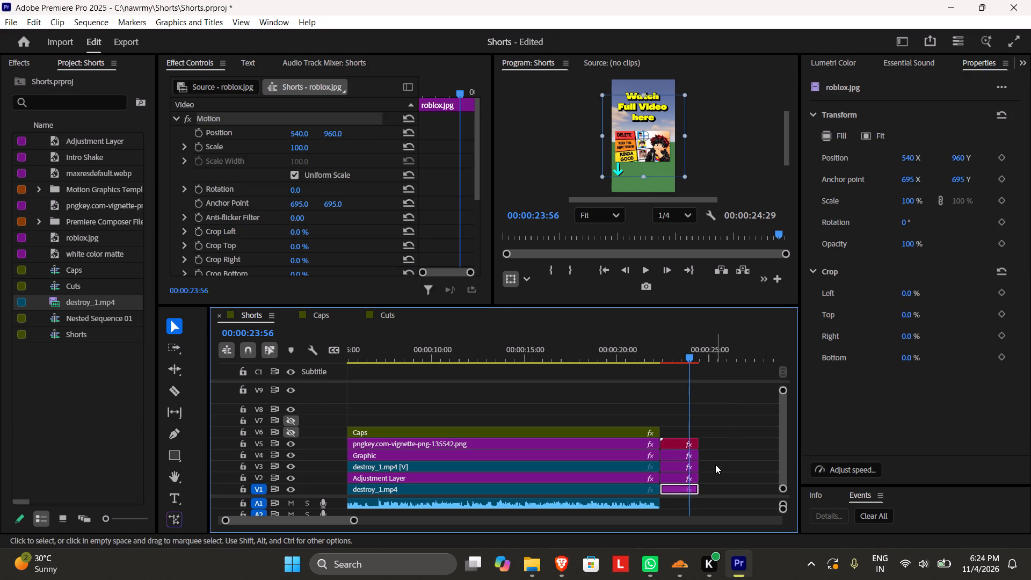
{"action": "left_click", "coordinate": [677, 478]}
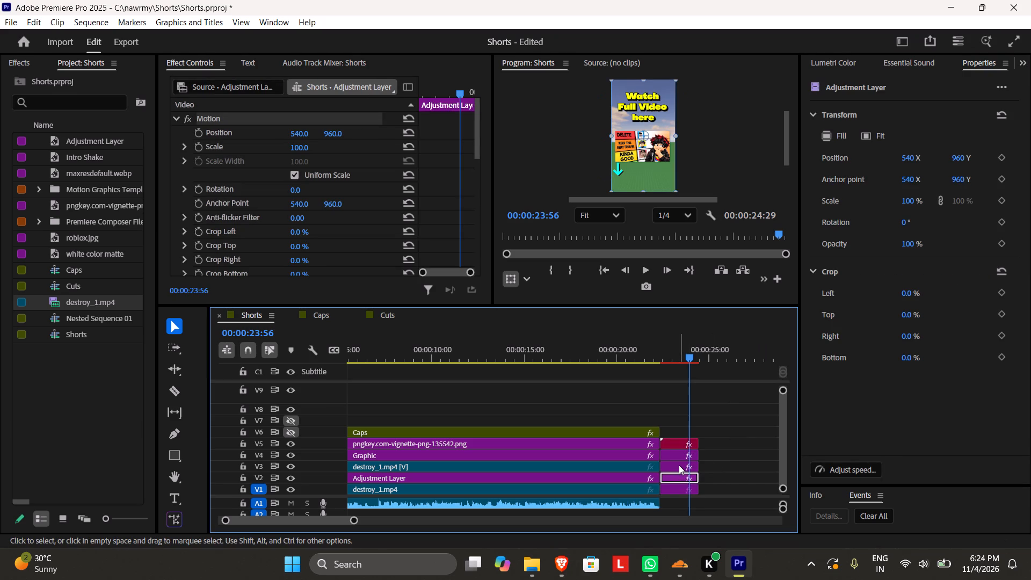
{"action": "left_click", "coordinate": [679, 464]}
{"action": "left_click", "coordinate": [677, 453], "text": "ctrl"}
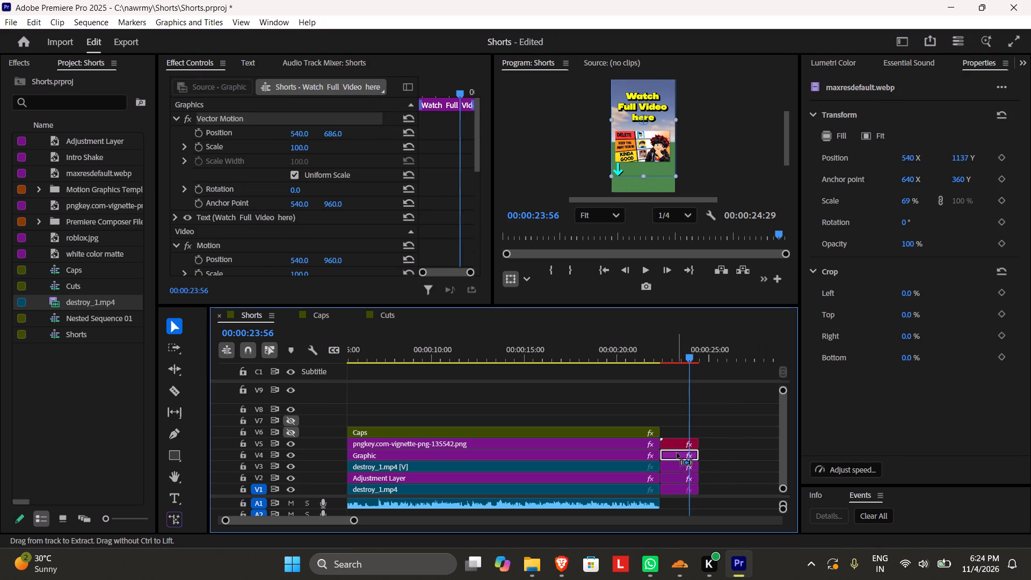
{"action": "left_click", "coordinate": [677, 465]}
{"action": "left_click", "coordinate": [677, 454], "text": "ctrl"}
{"action": "left_click", "coordinate": [676, 465], "text": "shift"}
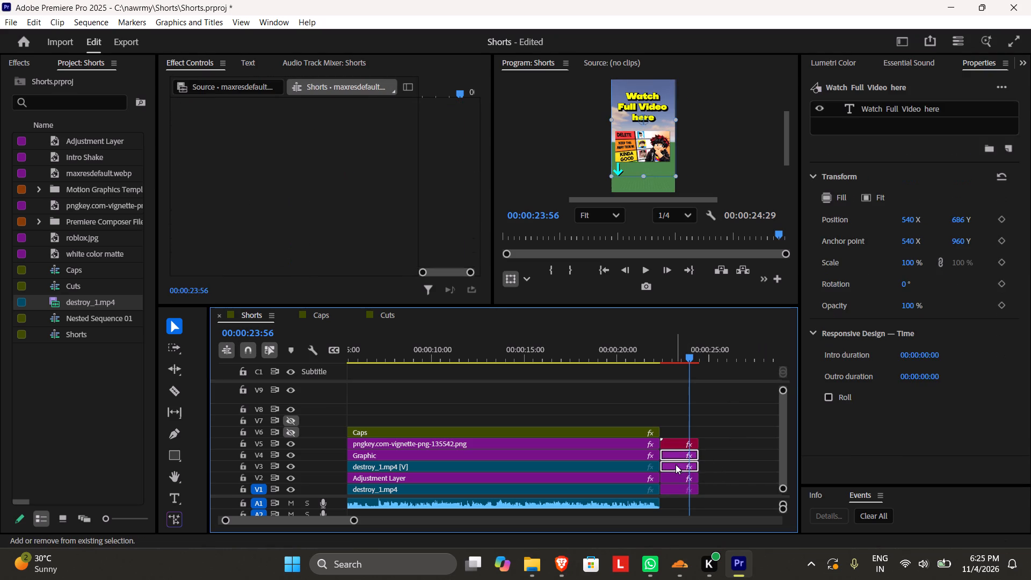
{"action": "left_click_drag", "start_coordinate": [955, 157], "coordinate": [934, 157]}
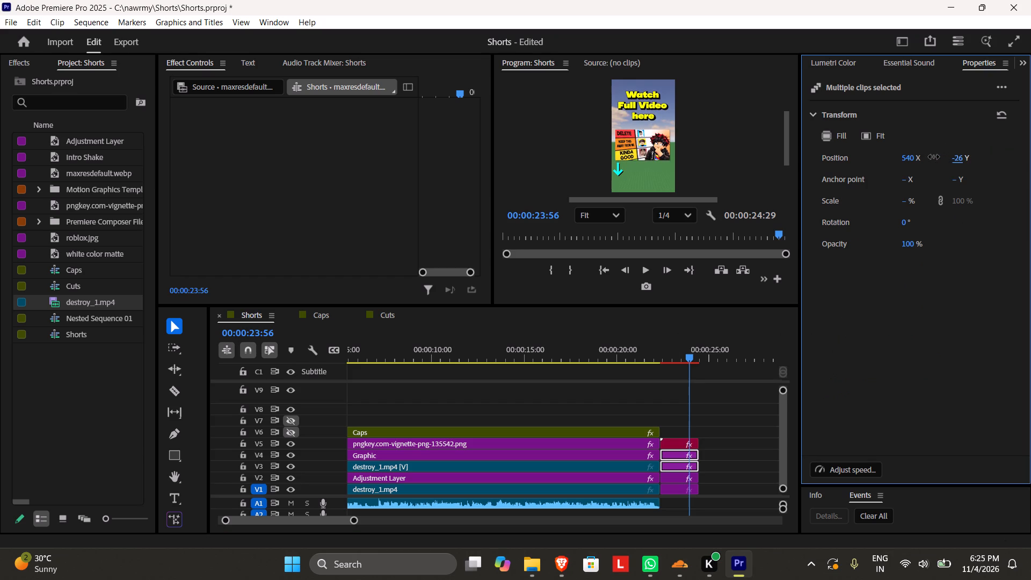
{"action": "left_click_drag", "start_coordinate": [934, 157], "coordinate": [917, 160]}
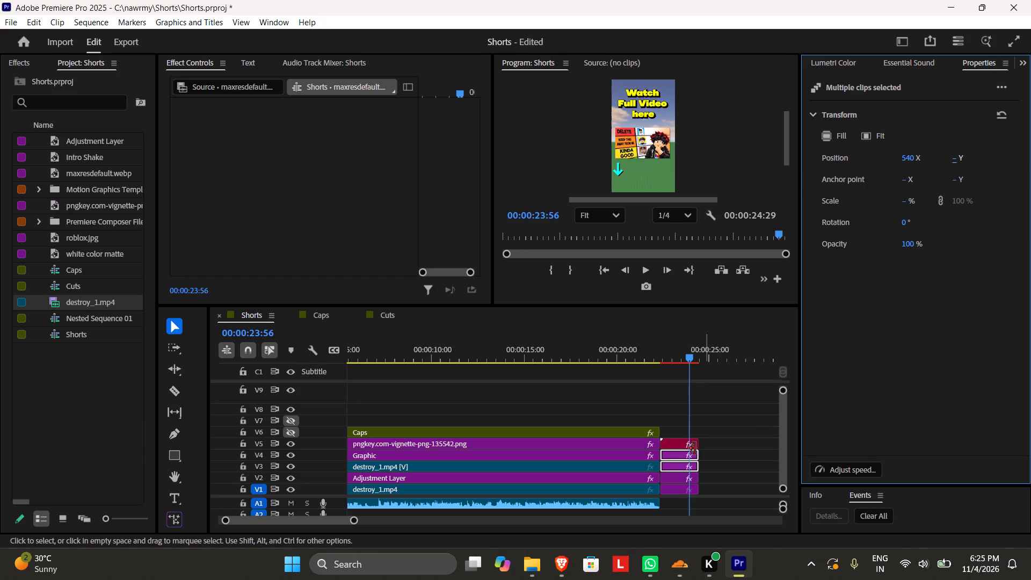
Set the vertical position of the outro's Arrow Loop to about 1308, playing back the outro to check it, and save the project.
{"action": "left_click", "coordinate": [674, 440]}
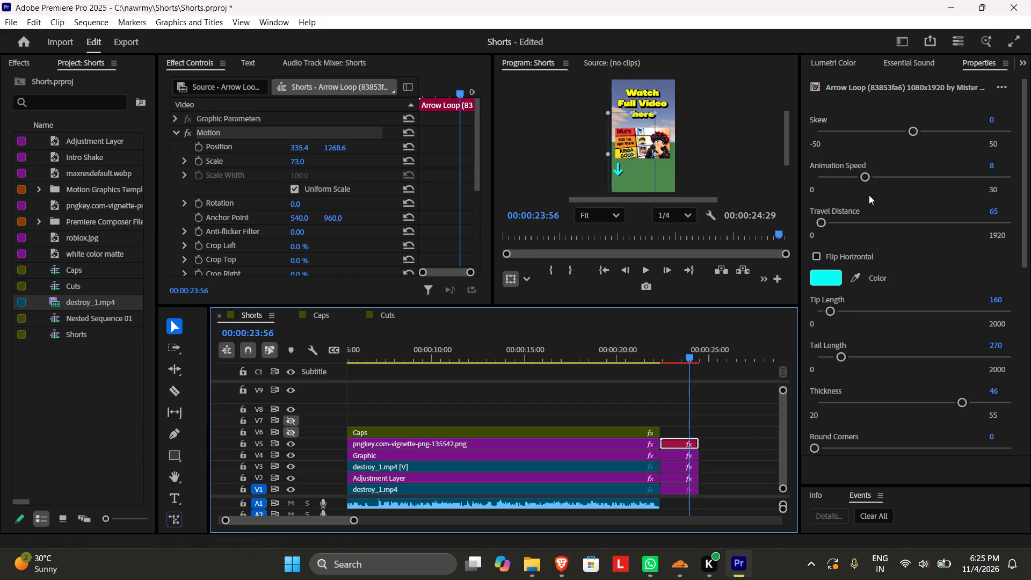
{"action": "left_click_drag", "start_coordinate": [345, 149], "coordinate": [323, 150]}
{"action": "key", "text": "space"}
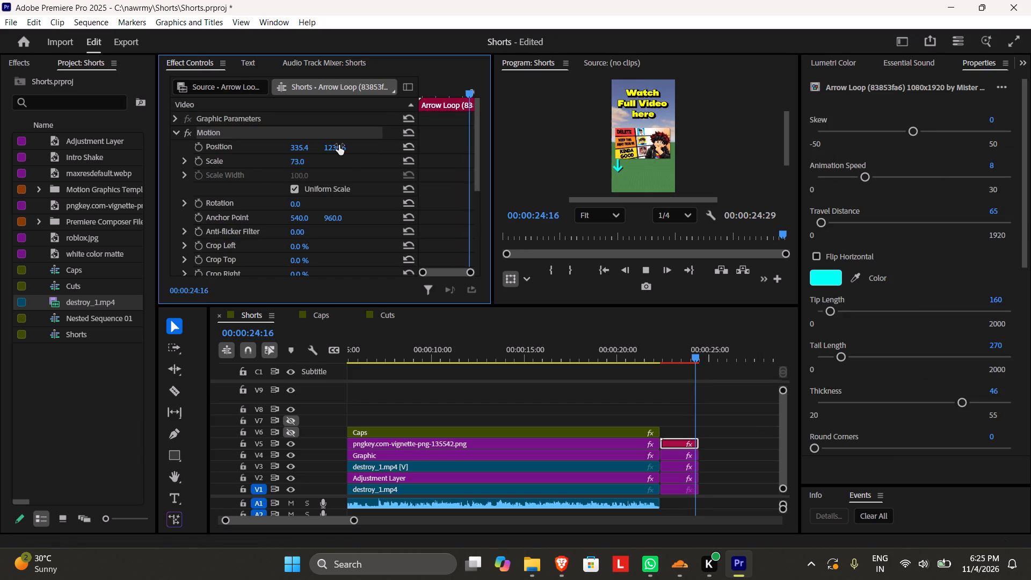
{"action": "key", "text": "space"}
{"action": "key", "text": "space"}
{"action": "scroll", "coordinate": [707, 377], "scroll_direction": "down", "scroll_amount": 6}
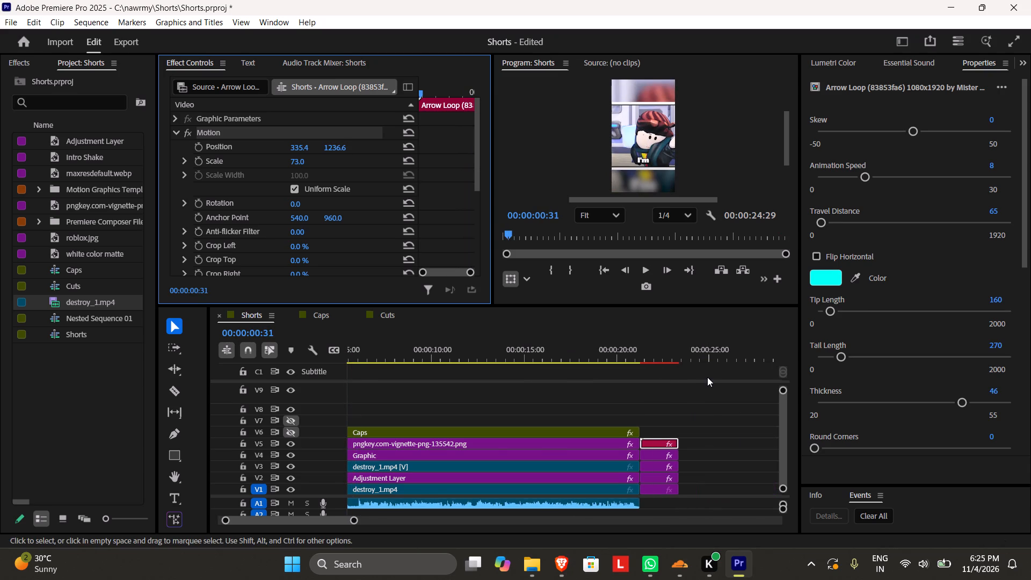
{"action": "left_click", "coordinate": [677, 354]}
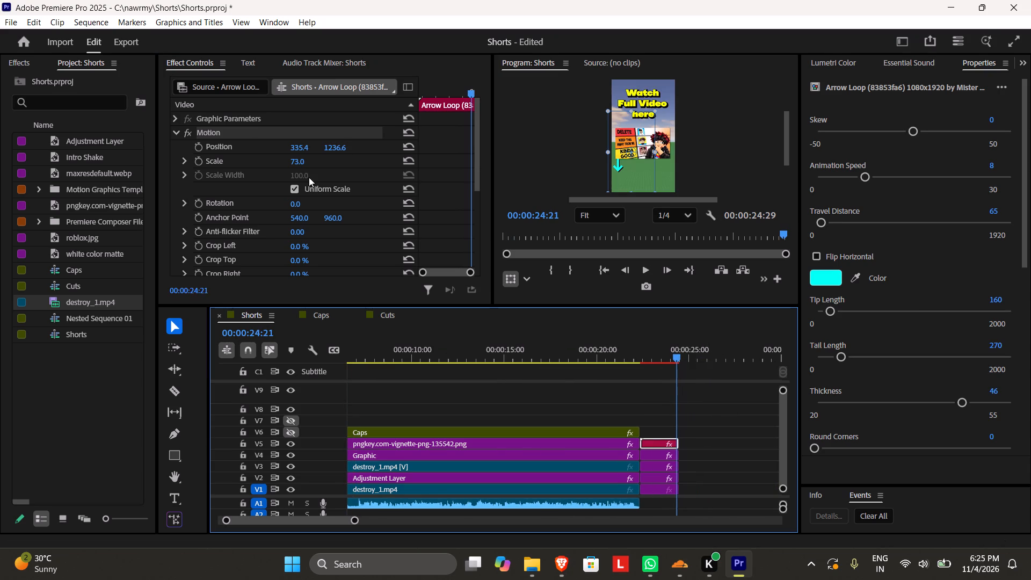
{"action": "left_click_drag", "start_coordinate": [336, 147], "coordinate": [383, 154]}
{"action": "key", "text": "space"}
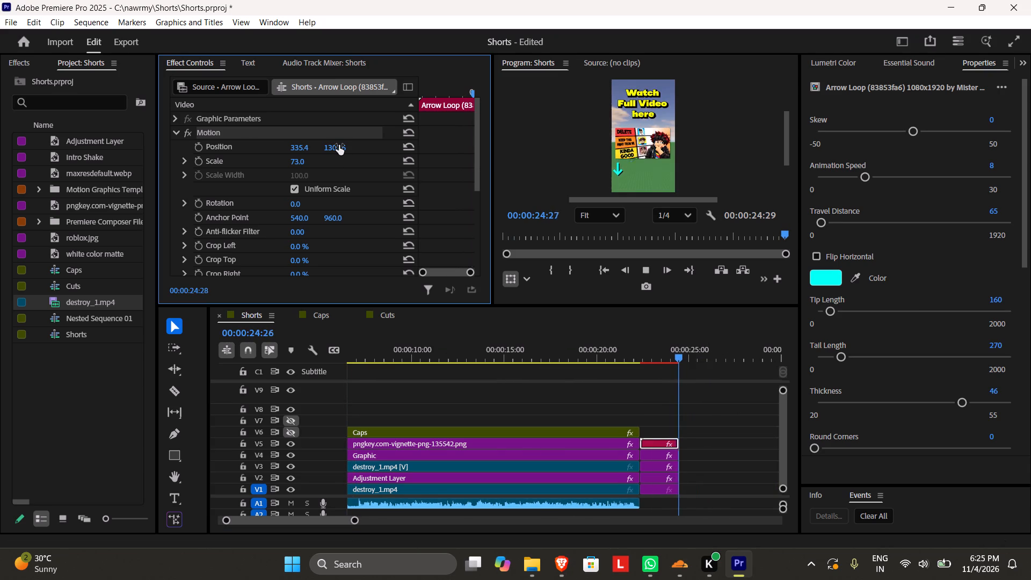
{"action": "left_click", "coordinate": [629, 354]}
{"action": "key", "text": "space"}
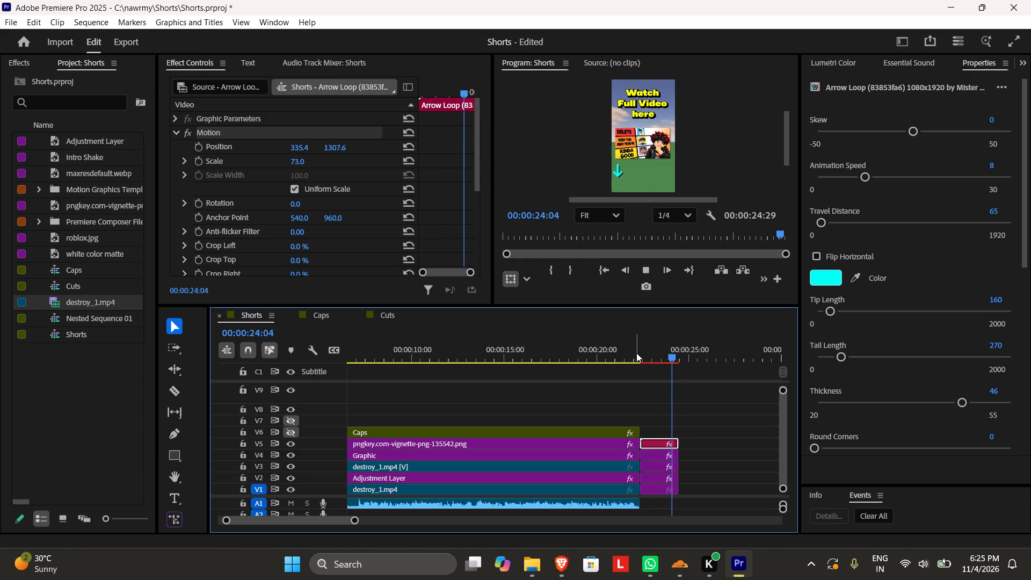
{"action": "key", "text": "ctrl+s"}
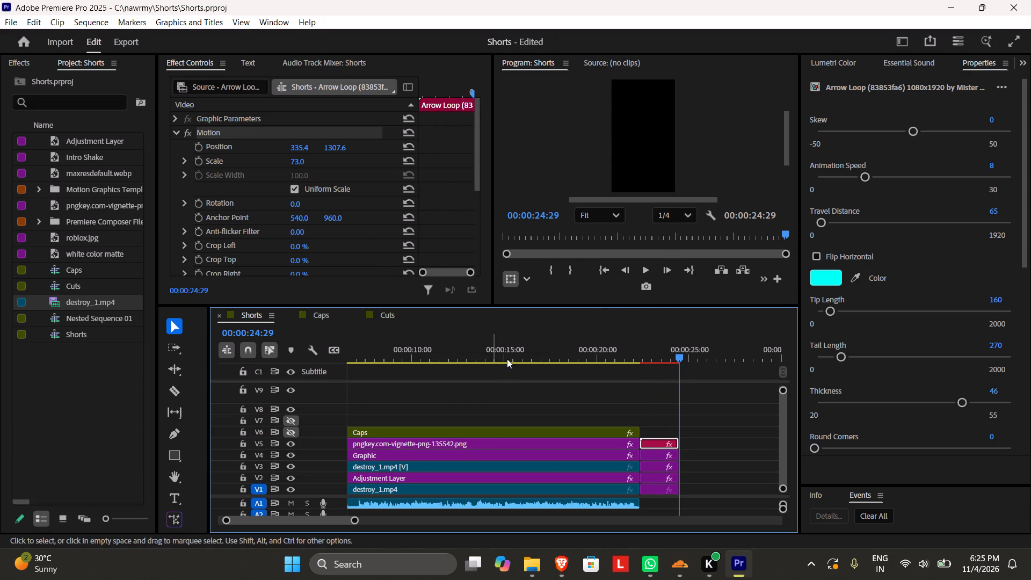
Play back the Shorts sequence from the start to review the cut, captions and overlays.
{"action": "left_click_drag", "start_coordinate": [535, 355], "coordinate": [322, 347]}
{"action": "left_click_drag", "start_coordinate": [350, 525], "coordinate": [397, 531]}
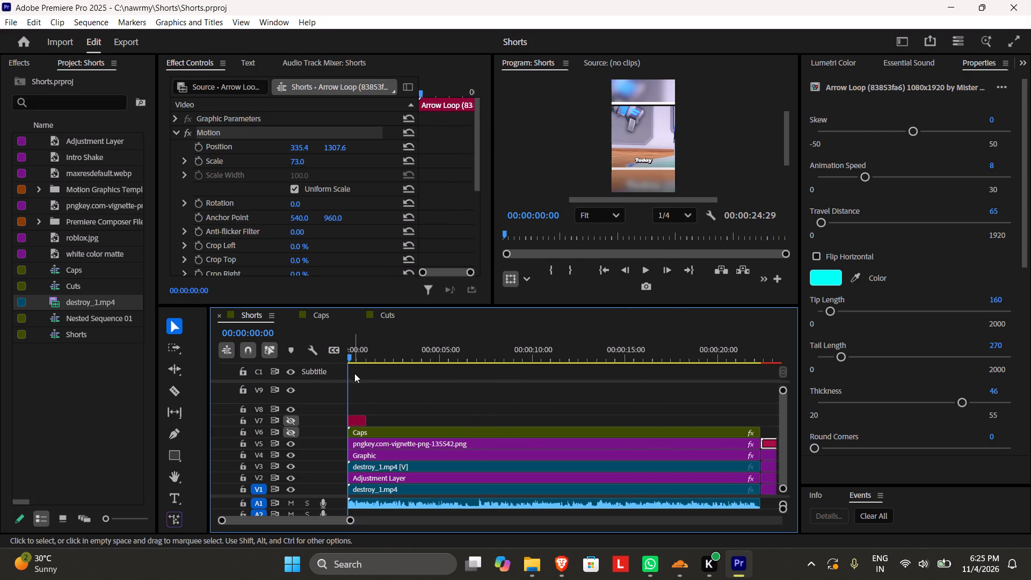
{"action": "key", "text": "space"}
{"action": "key", "text": "space"}
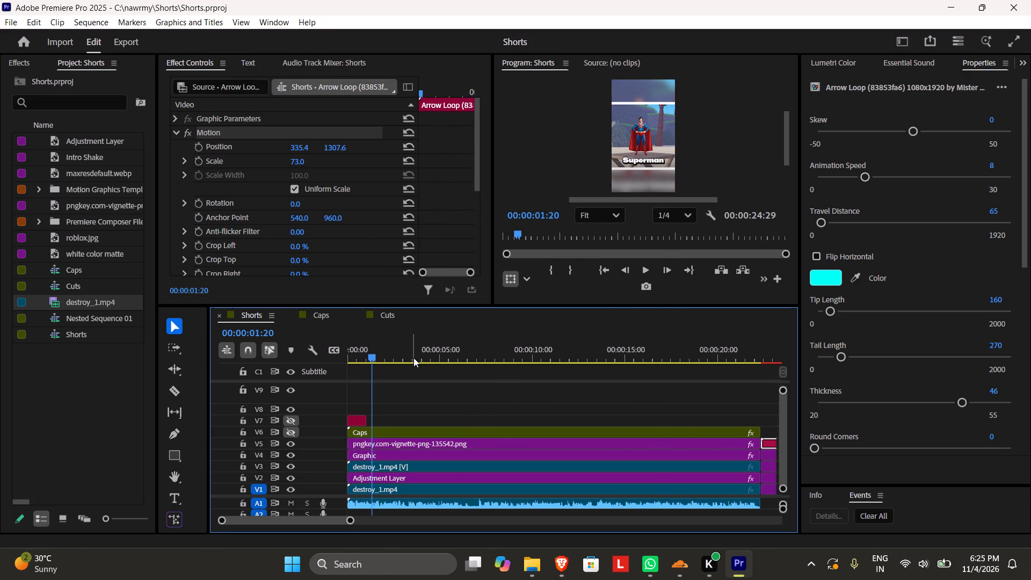
{"action": "key", "text": "space"}
{"action": "left_click_drag", "start_coordinate": [352, 519], "coordinate": [357, 519]}
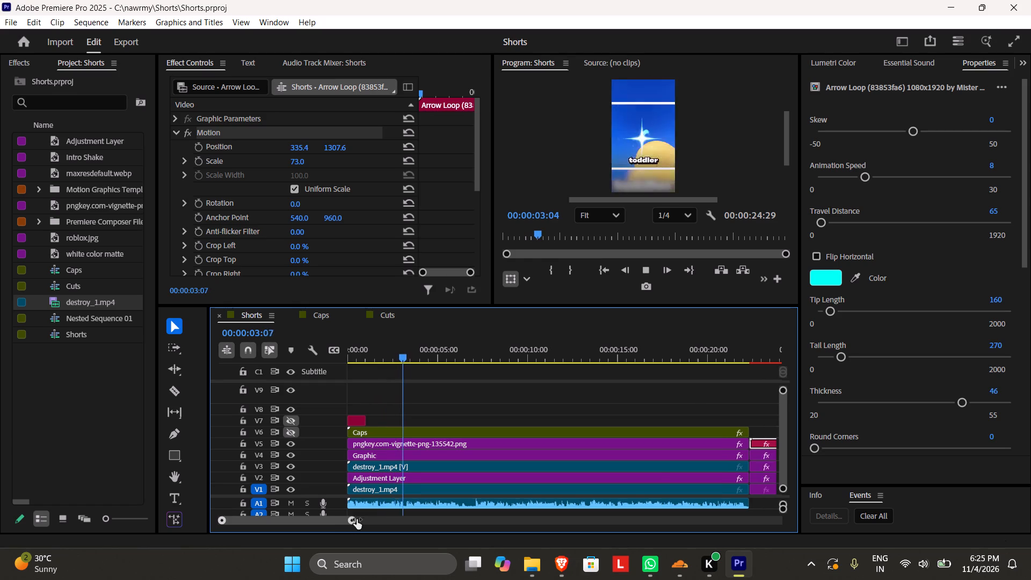
{"action": "left_click_drag", "start_coordinate": [357, 519], "coordinate": [425, 515]}
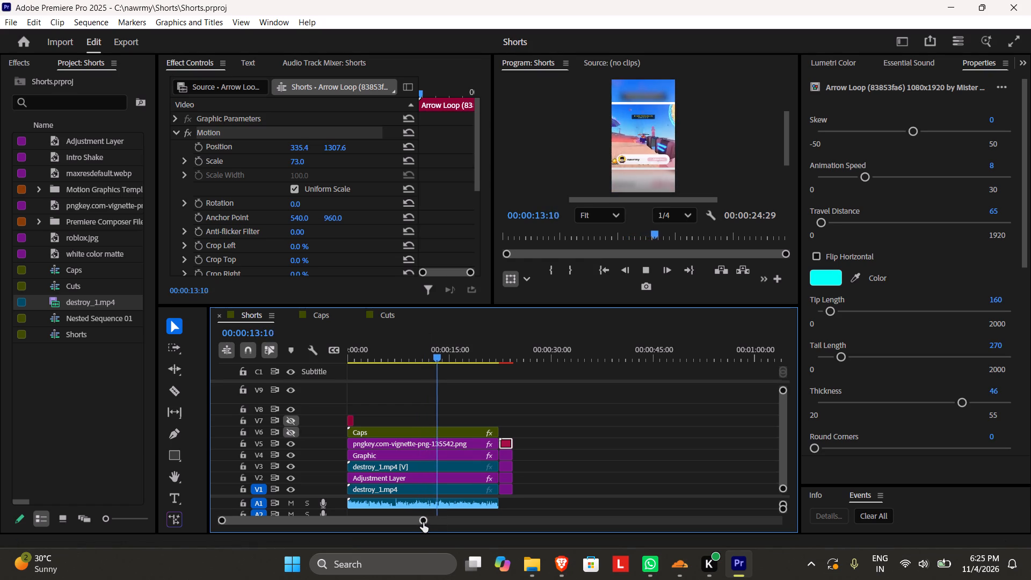
{"action": "left_click_drag", "start_coordinate": [424, 522], "coordinate": [429, 522]}
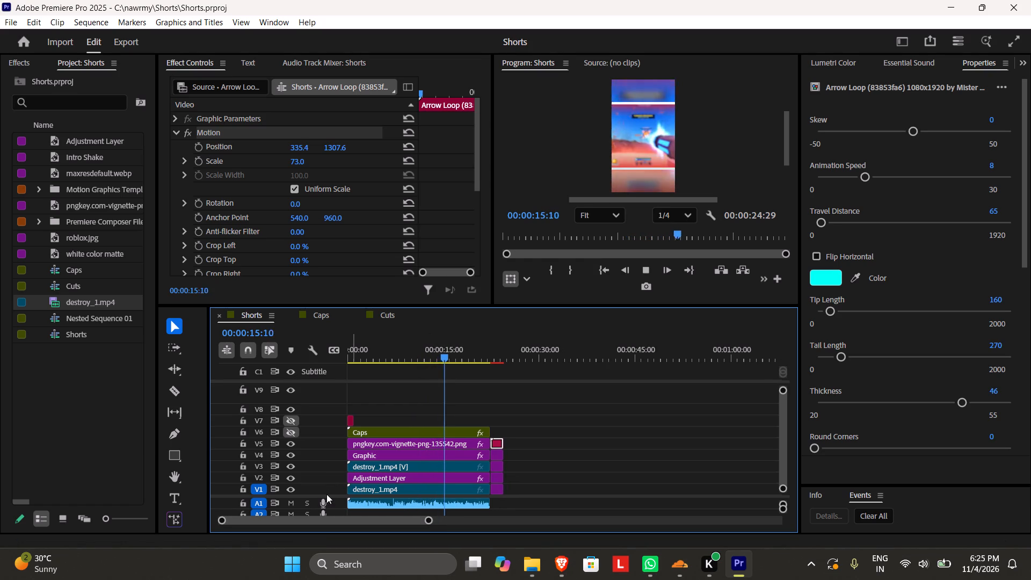
Save the project and export the entire Shorts sequence as the H.264 file Shorts.mp4 to D:\.
{"action": "key", "text": "ctrl+s"}
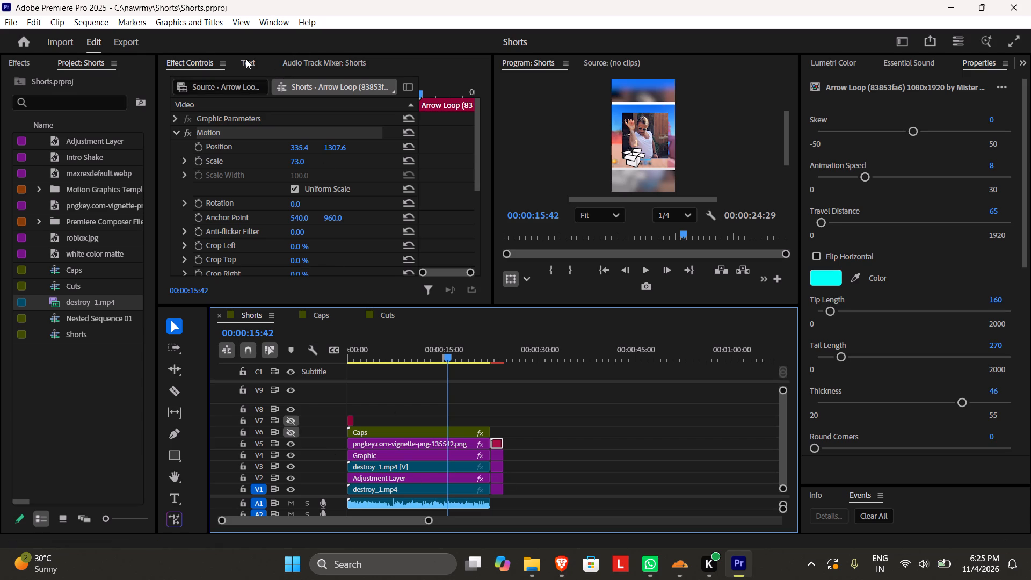
{"action": "left_click", "coordinate": [133, 39]}
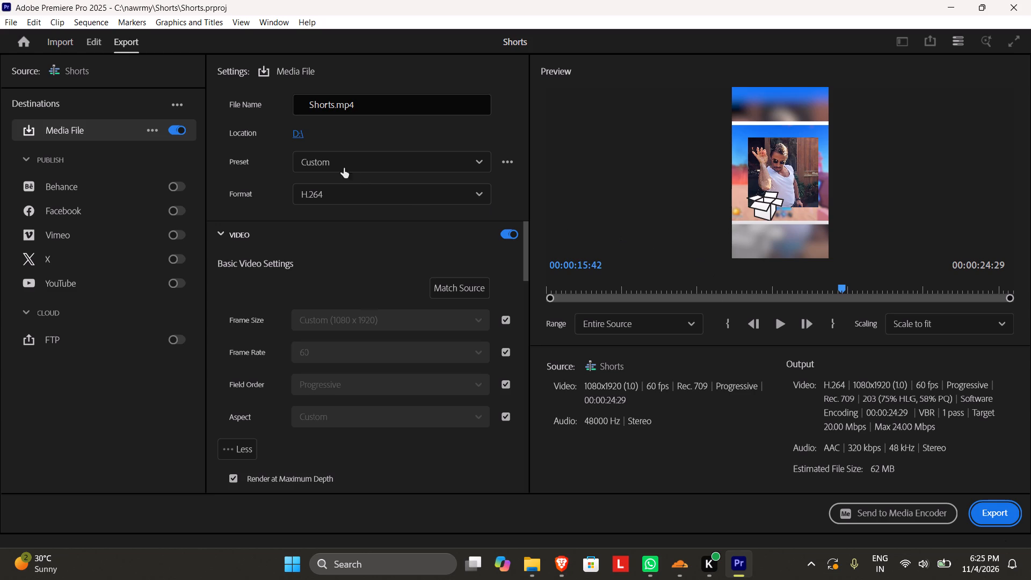
{"action": "left_click", "coordinate": [988, 512]}
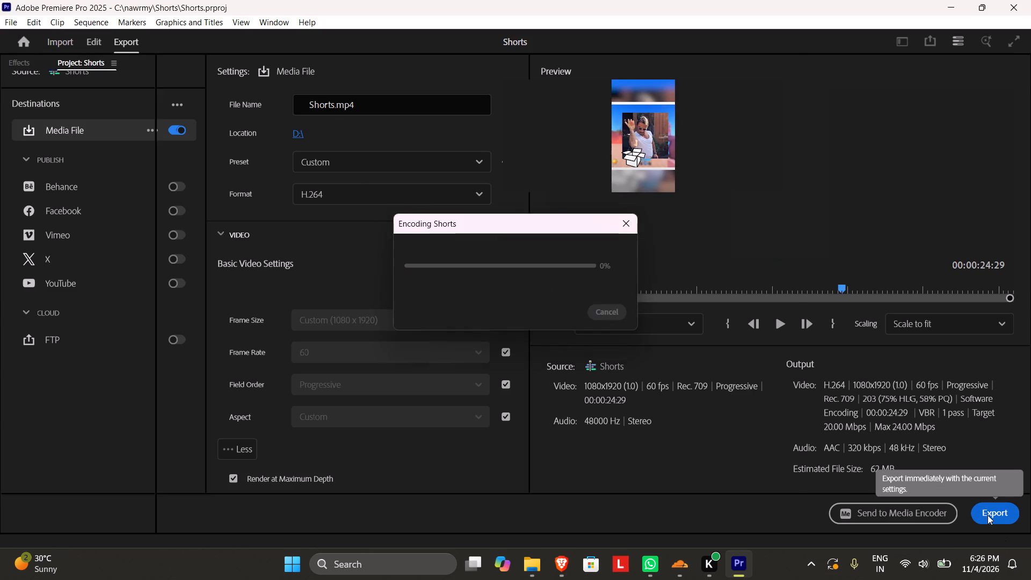
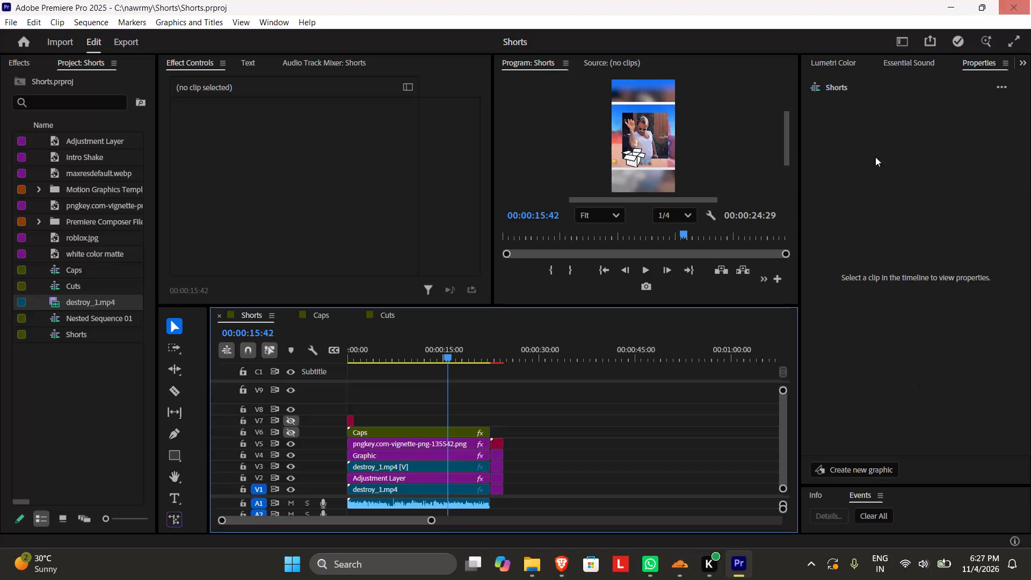
Switch to File Explorer, refresh drive D: to check the exported Shorts.mp4, and return to Premiere Pro.
{"action": "left_click", "coordinate": [535, 579]}
{"action": "left_click", "coordinate": [548, 387]}
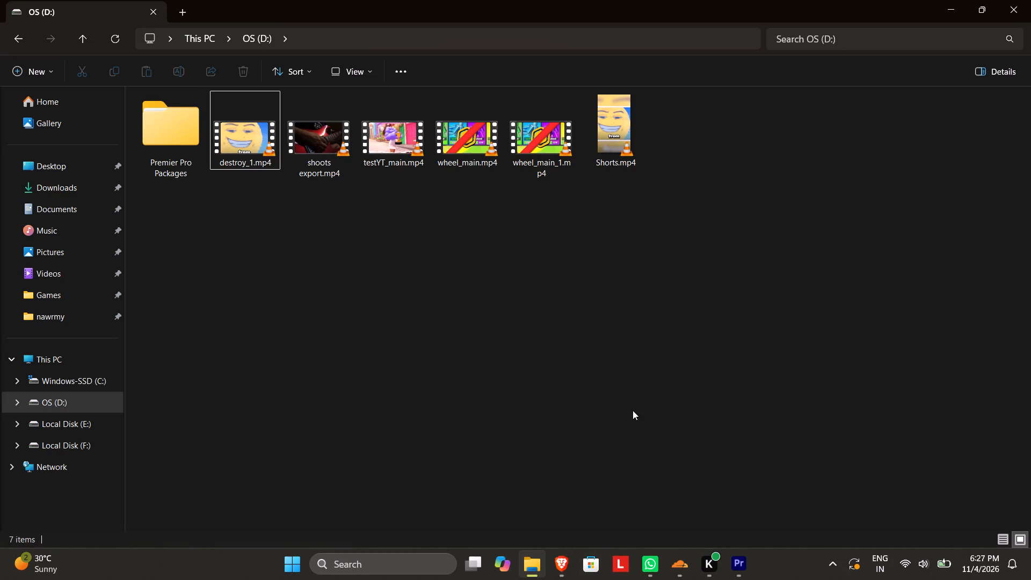
{"action": "key", "text": "ctrl+r"}
{"action": "left_click", "coordinate": [604, 407]}
{"action": "left_click", "coordinate": [743, 561]}
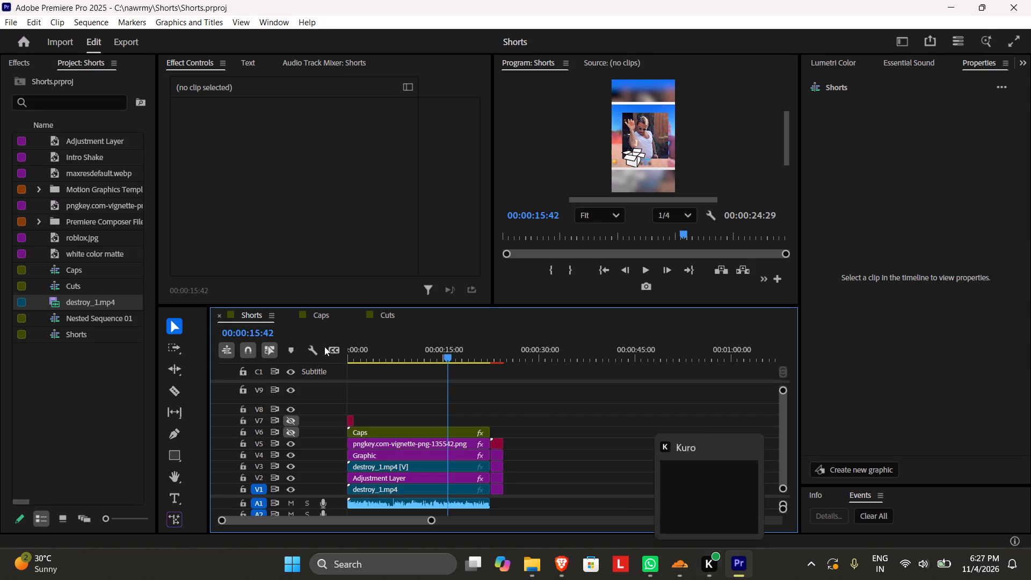
In the Cuts sequence, move the remaining destroy_1.mp4 clip to the start of the timeline.
{"action": "left_click", "coordinate": [339, 317]}
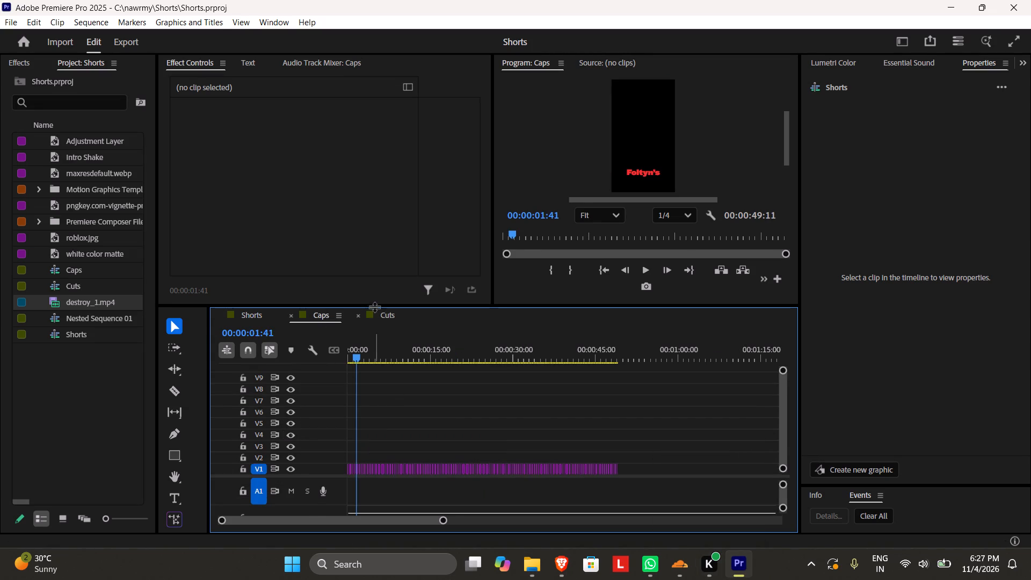
{"action": "left_click", "coordinate": [386, 314]}
{"action": "left_click_drag", "start_coordinate": [487, 439], "coordinate": [346, 435]}
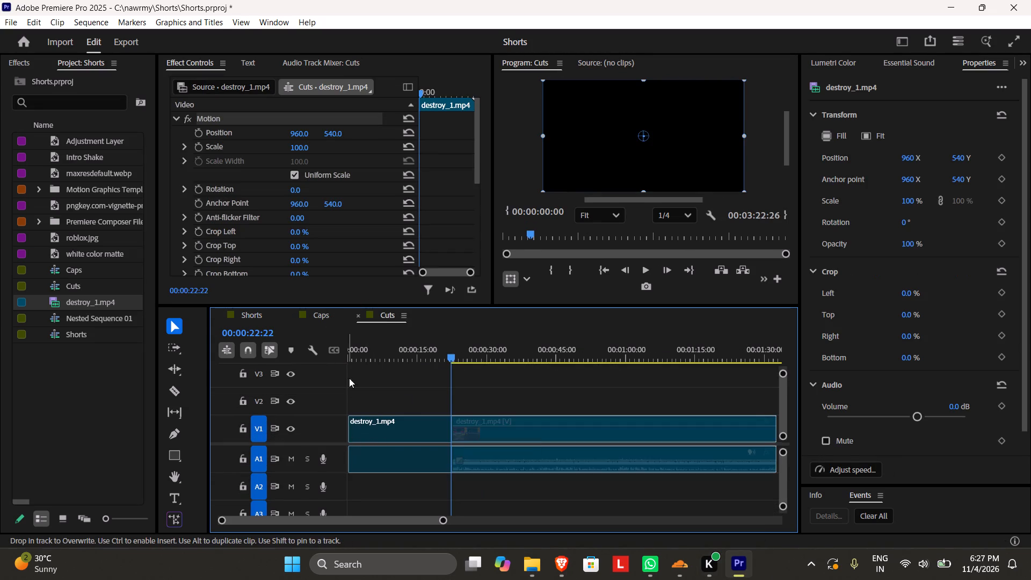
Play the Cuts footage, split destroy_1.mp4 at 00:00:18:59 during the explosion transition, and delete the part before it.
{"action": "left_click_drag", "start_coordinate": [369, 349], "coordinate": [201, 352]}
{"action": "key", "text": "space"}
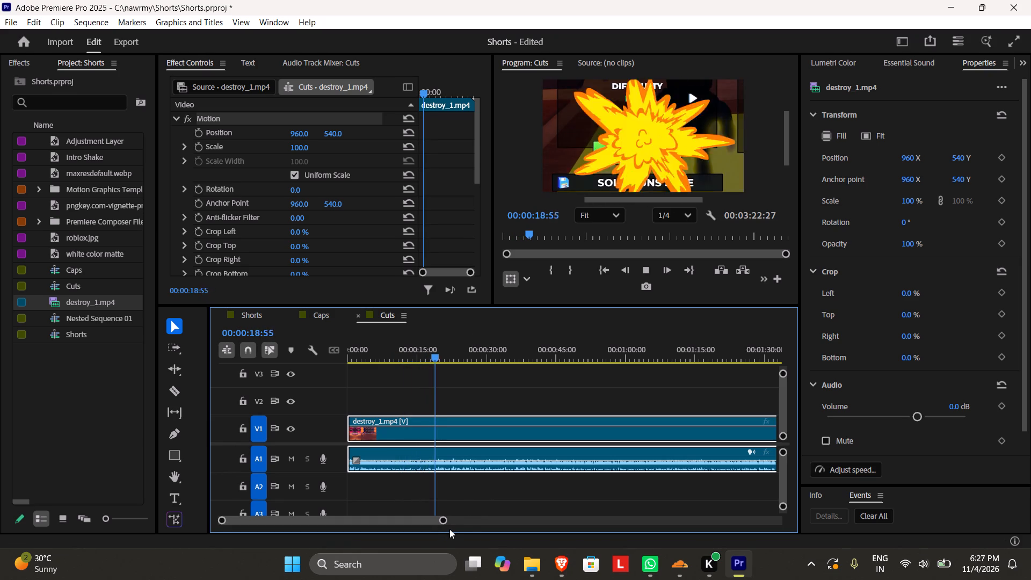
{"action": "key", "text": "space"}
{"action": "left_click_drag", "start_coordinate": [440, 521], "coordinate": [400, 520]}
{"action": "left_click_drag", "start_coordinate": [525, 356], "coordinate": [526, 356]}
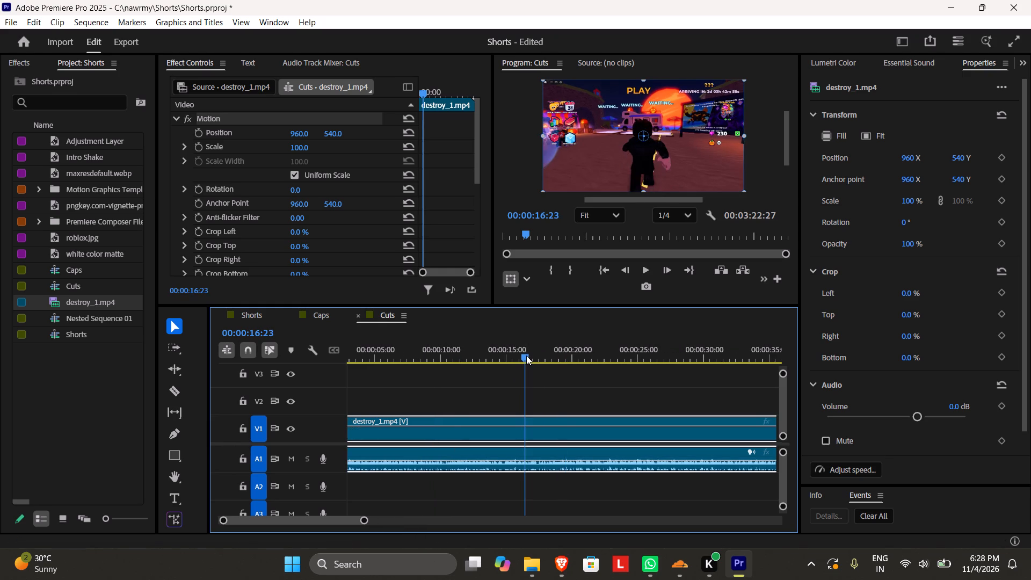
{"action": "left_click_drag", "start_coordinate": [526, 356], "coordinate": [541, 359]}
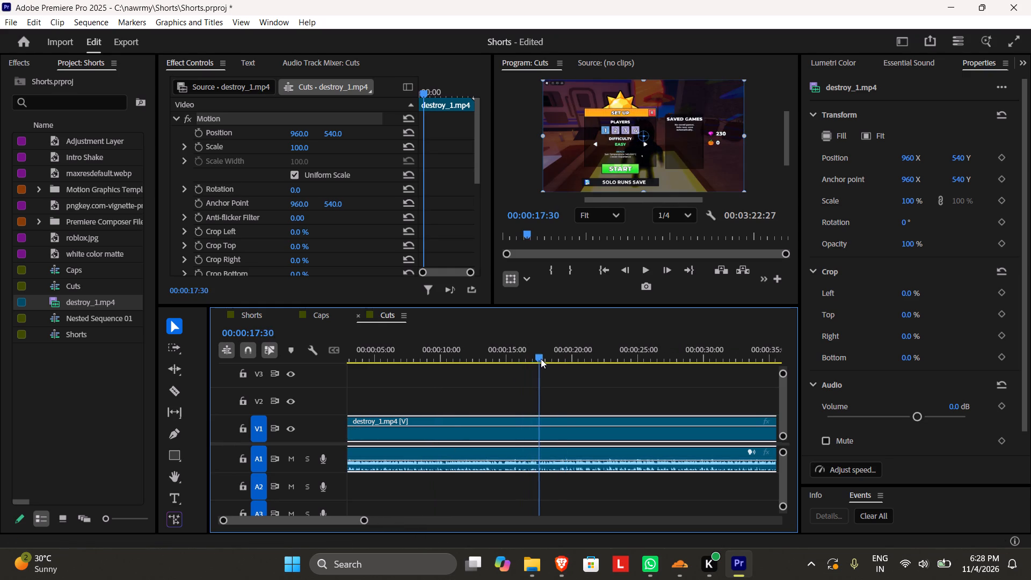
{"action": "left_click_drag", "start_coordinate": [541, 359], "coordinate": [560, 361]}
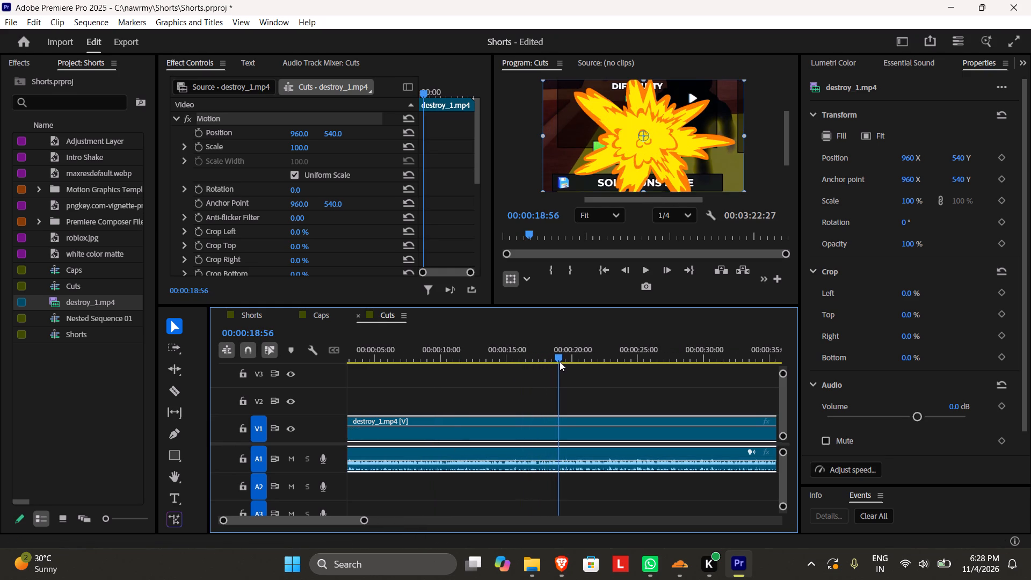
{"action": "left_click_drag", "start_coordinate": [560, 361], "coordinate": [560, 361]}
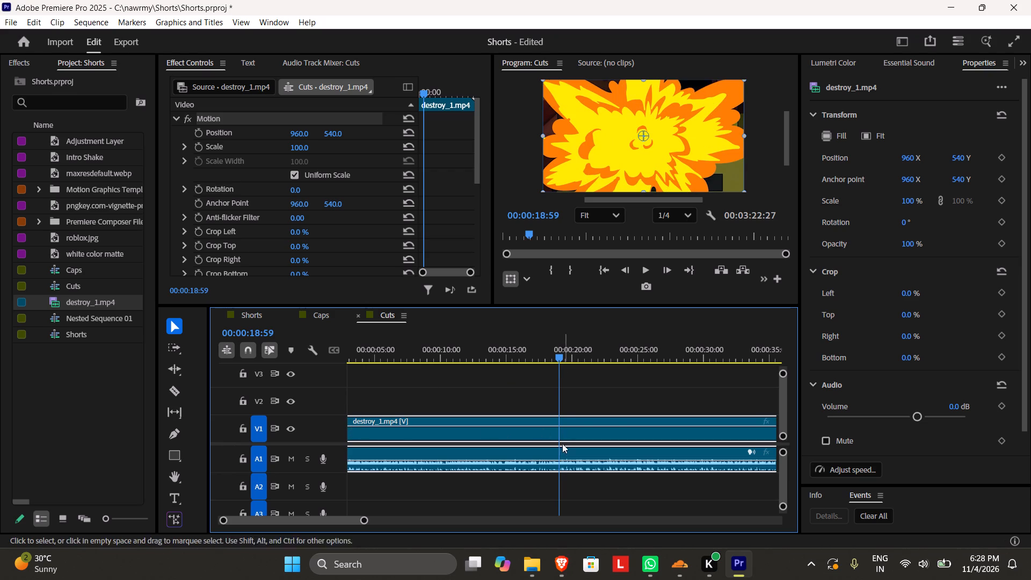
{"action": "key", "text": "c"}
{"action": "left_click", "coordinate": [558, 437]}
{"action": "key", "text": "v"}
{"action": "left_click", "coordinate": [504, 438]}
{"action": "key", "text": "Delete"}
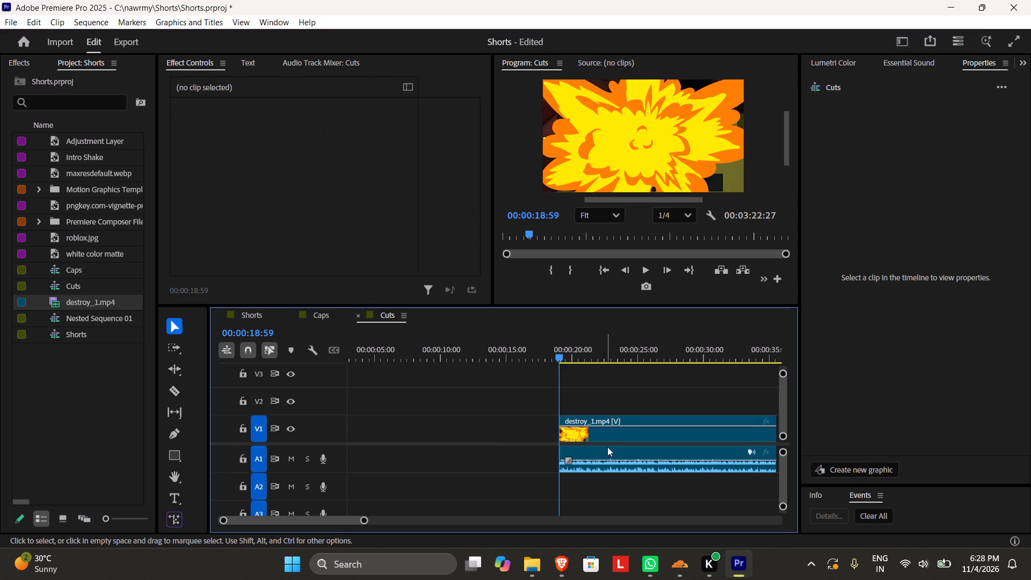
Move the remaining destroy_1.mp4 clip back to the start of the Cuts sequence.
{"action": "left_click_drag", "start_coordinate": [613, 439], "coordinate": [346, 461]}
Play back the sun footage to find the segment's end, split destroy_1.mp4 at 00:00:39:18, and cut the first part out of Cuts.
{"action": "left_click_drag", "start_coordinate": [380, 351], "coordinate": [293, 350]}
{"action": "key", "text": "space"}
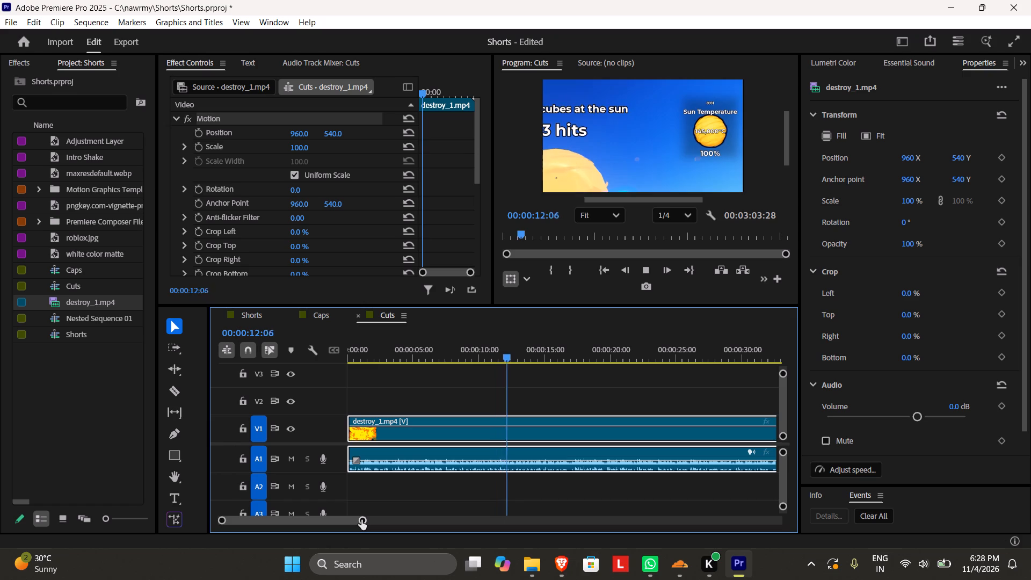
{"action": "left_click_drag", "start_coordinate": [361, 520], "coordinate": [370, 521]}
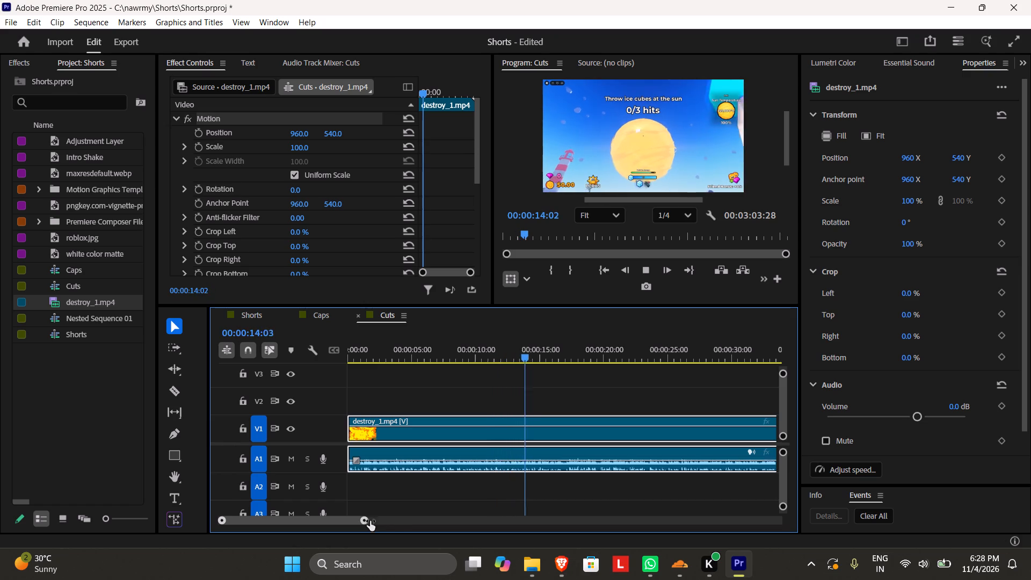
{"action": "left_click_drag", "start_coordinate": [370, 521], "coordinate": [395, 521]}
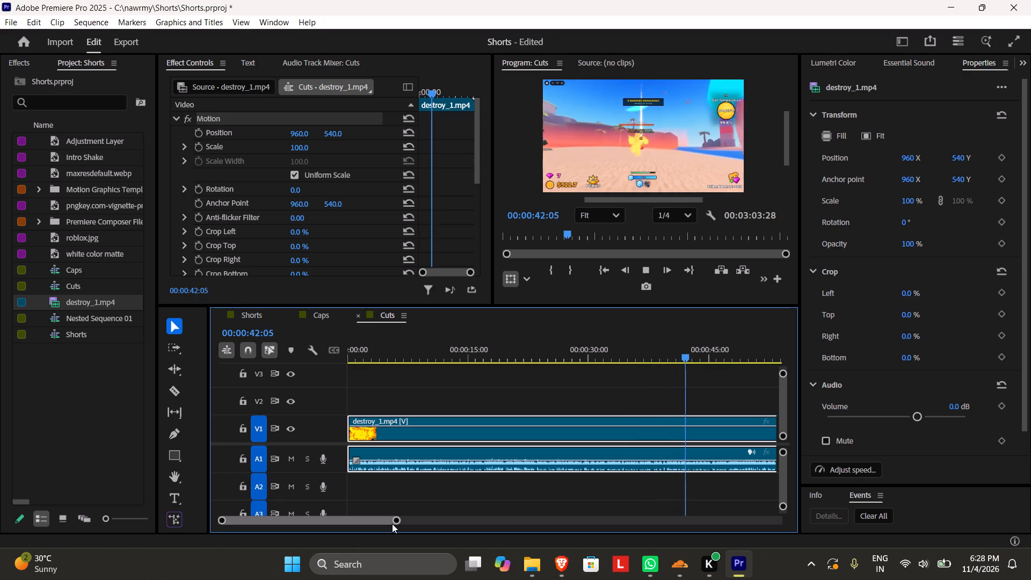
{"action": "key", "text": "space"}
{"action": "left_click", "coordinate": [645, 359]}
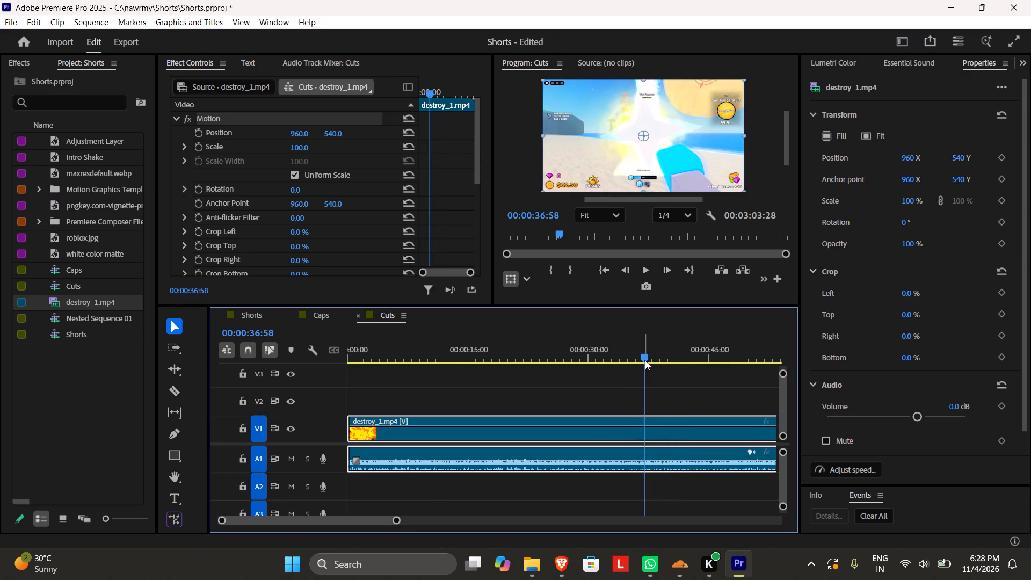
{"action": "key", "text": "space"}
{"action": "left_click", "coordinate": [628, 358]}
{"action": "key", "text": "space"}
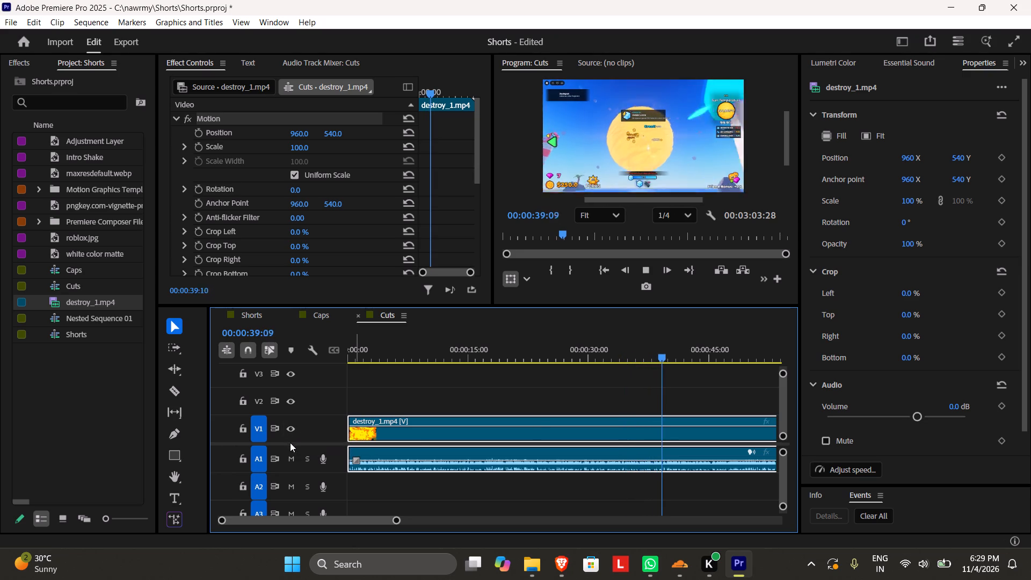
{"action": "key", "text": "space"}
{"action": "left_click_drag", "start_coordinate": [397, 517], "coordinate": [366, 517]}
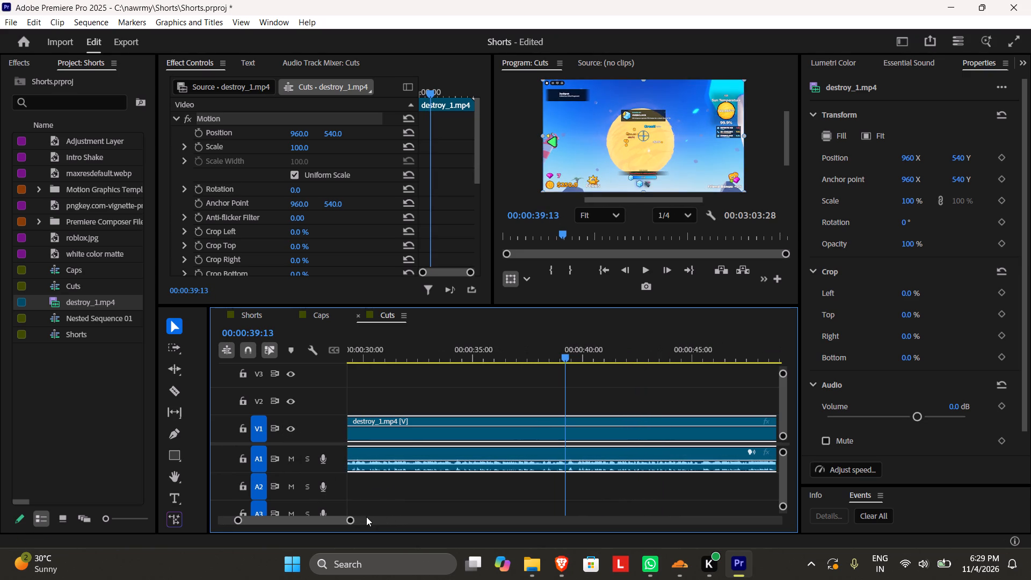
{"action": "key", "text": "space"}
{"action": "key", "text": "space"}
{"action": "key", "text": "Left"}
{"action": "key", "text": "Left"}
{"action": "key", "text": "Left"}
{"action": "key", "text": "Left"}
{"action": "key", "text": "Left"}
{"action": "key", "text": "Left"}
{"action": "key", "text": "Left"}
{"action": "key", "text": "Left"}
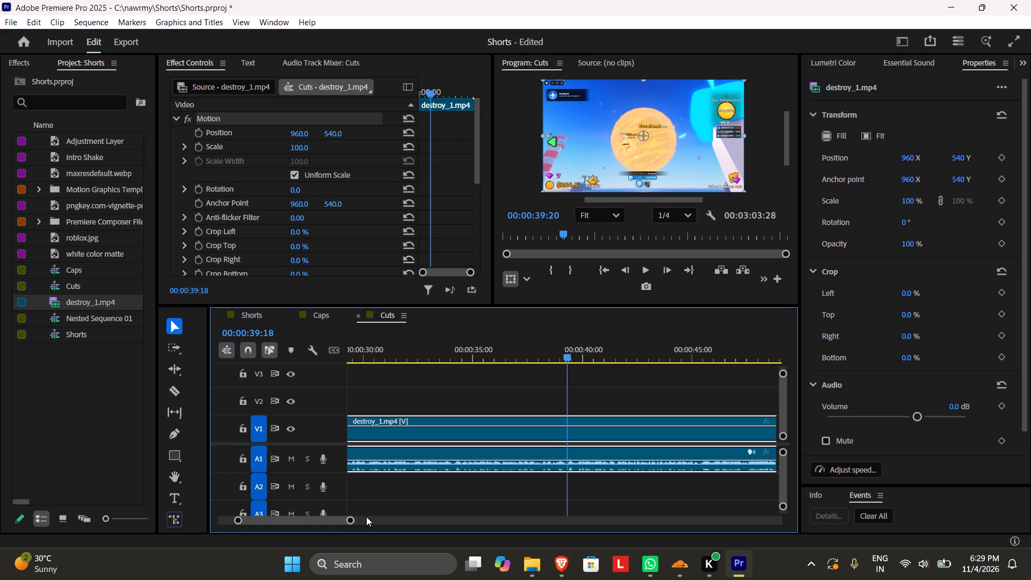
{"action": "key", "text": "Left"}
{"action": "key", "text": "Right"}
{"action": "key", "text": "c"}
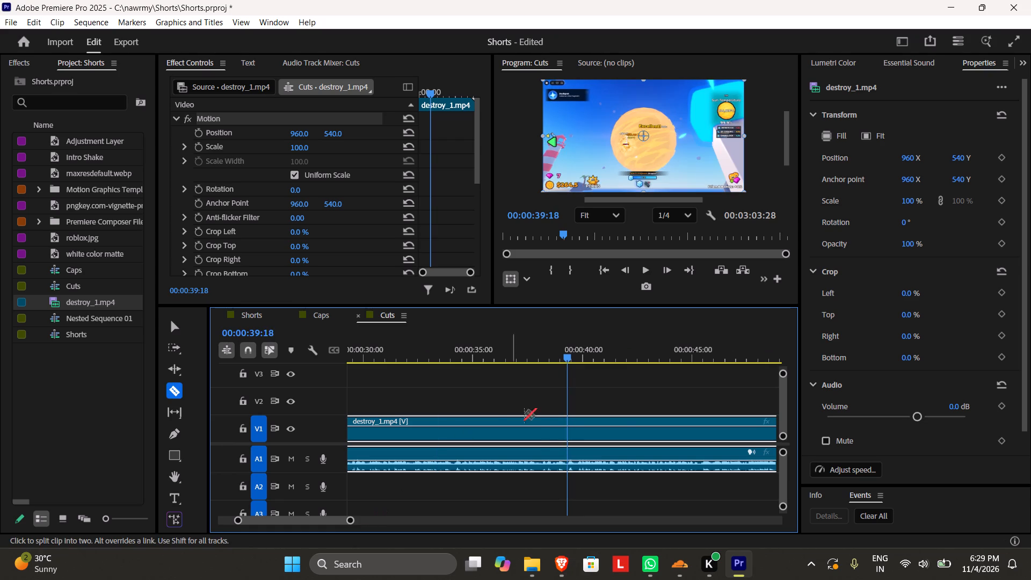
{"action": "left_click", "coordinate": [569, 428]}
{"action": "key", "text": "v"}
{"action": "left_click", "coordinate": [506, 434]}
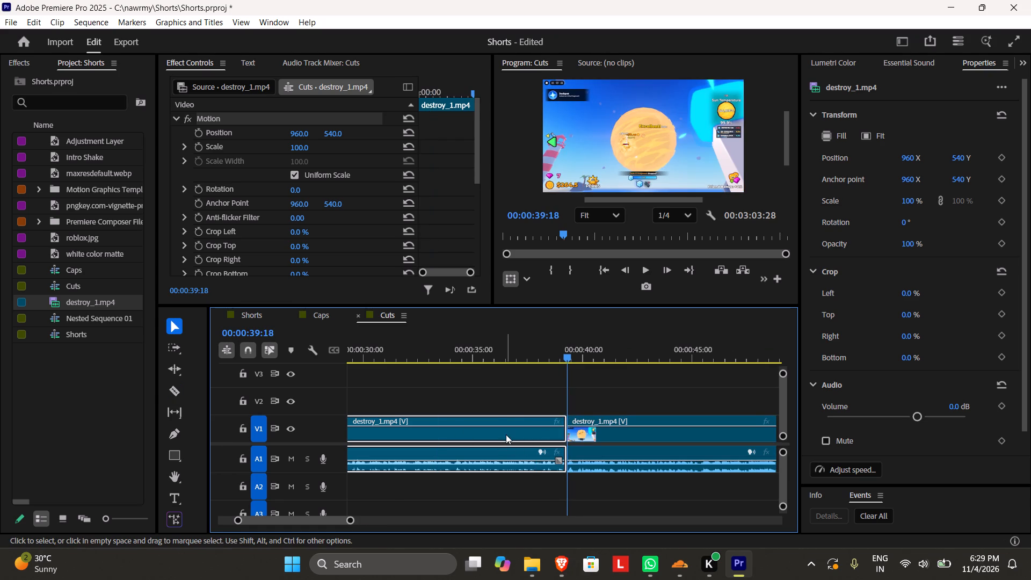
{"action": "key", "text": "ctrl+x"}
In the Shorts sequence, delete the old destroy_1.mp4 clips from tracks V3 and V1 together with their audio.
{"action": "left_click", "coordinate": [274, 318]}
{"action": "left_click_drag", "start_coordinate": [432, 352], "coordinate": [546, 359]}
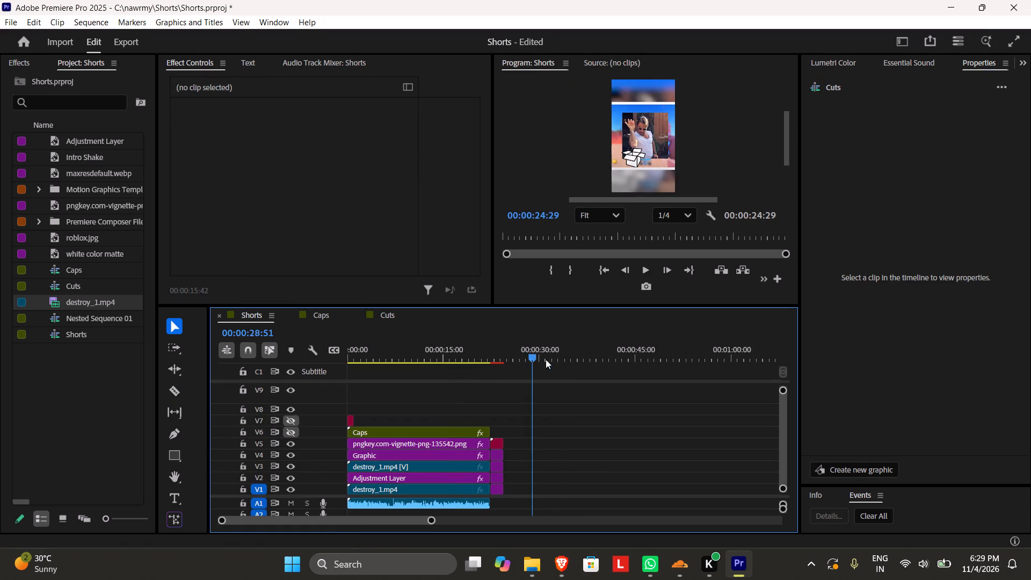
{"action": "left_click_drag", "start_coordinate": [546, 359], "coordinate": [554, 361]}
{"action": "left_click", "coordinate": [436, 485]}
{"action": "left_click", "coordinate": [432, 461], "text": "shift"}
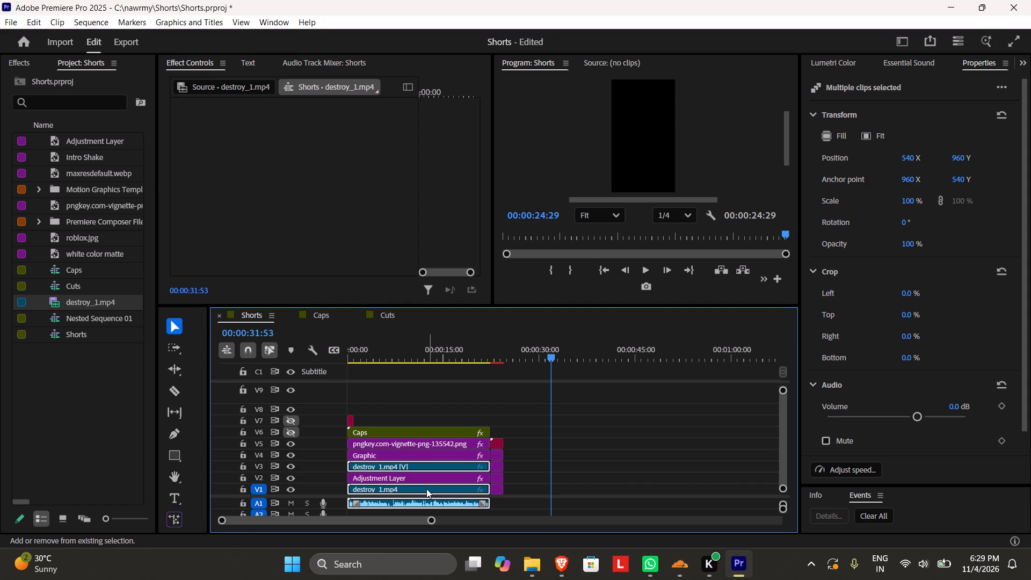
{"action": "key", "text": "Delete"}
Move the group of outro clips on tracks V1 to V5 about 16 s later in the Shorts sequence.
{"action": "left_click_drag", "start_coordinate": [499, 421], "coordinate": [496, 488]}
{"action": "left_click_drag", "start_coordinate": [496, 488], "coordinate": [498, 488]}
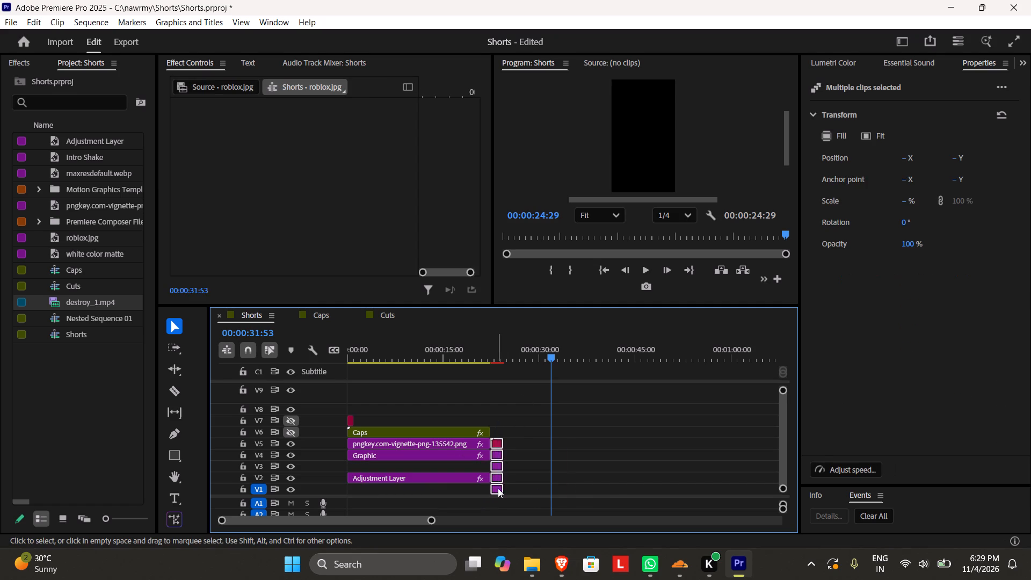
{"action": "left_click_drag", "start_coordinate": [498, 488], "coordinate": [599, 487]}
Paste the cut destroy_1.mp4 segment at the start of the Shorts sequence.
{"action": "left_click_drag", "start_coordinate": [546, 350], "coordinate": [296, 353]}
{"action": "key", "text": "ctrl+v"}
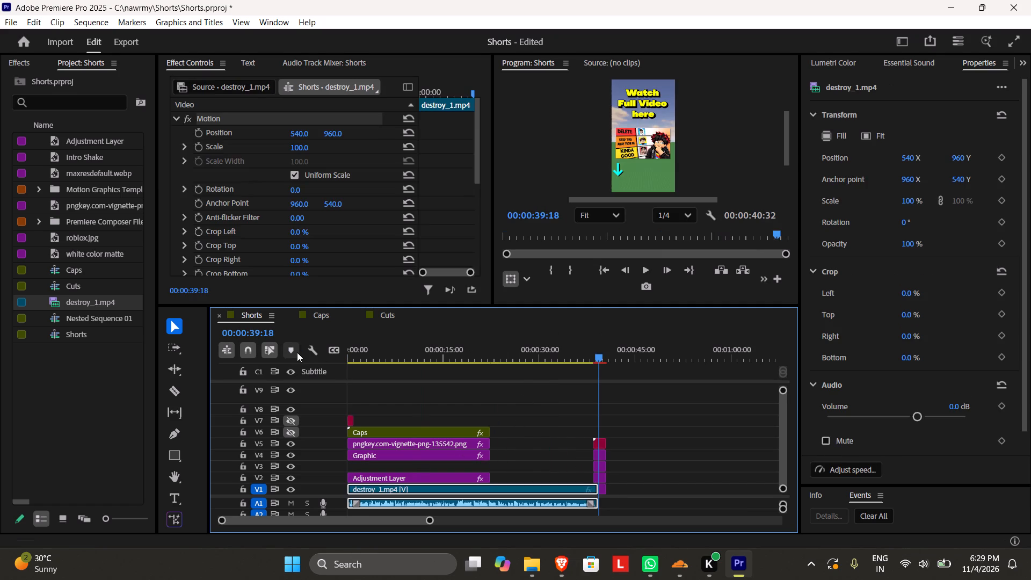
Undo the paste of destroy_1.mp4 and move the outro clips on tracks V1 to V5 about 12 s later.
{"action": "key", "text": "ctrl+z"}
{"action": "left_click_drag", "start_coordinate": [604, 416], "coordinate": [602, 490]}
{"action": "left_click_drag", "start_coordinate": [602, 490], "coordinate": [661, 487]}
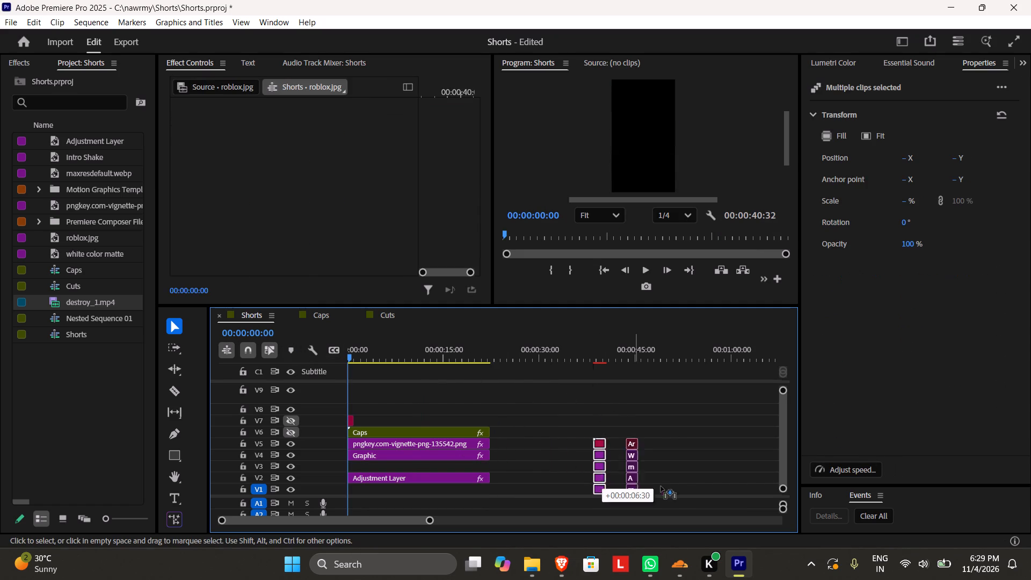
{"action": "left_click_drag", "start_coordinate": [661, 487], "coordinate": [677, 486]}
Paste the cut destroy_1.mp4 segment again at the start of the Shorts sequence.
{"action": "left_click", "coordinate": [546, 390], "text": "ctrl"}
{"action": "key", "text": "ctrl+v"}
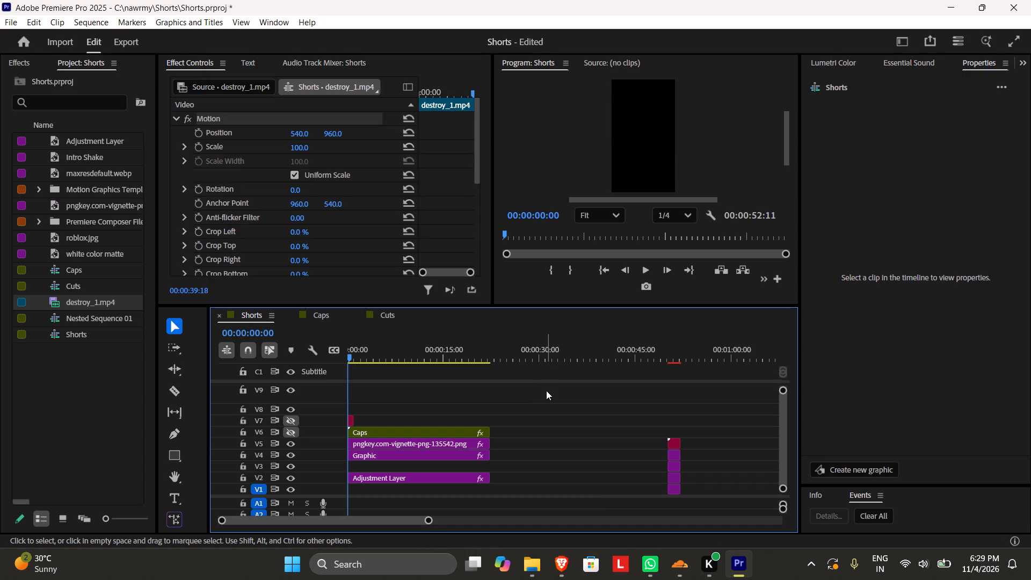
Move the group of outro clips on tracks V1 to V5 back against the end of destroy_1.mp4 at 00:00:39:18.
{"action": "left_click_drag", "start_coordinate": [676, 416], "coordinate": [675, 487]}
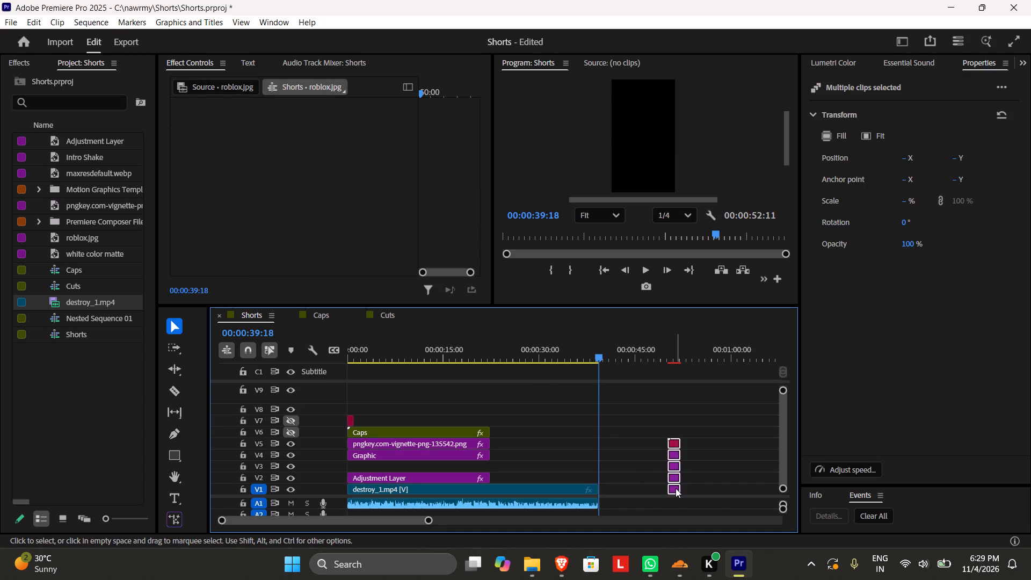
{"action": "left_click_drag", "start_coordinate": [676, 488], "coordinate": [605, 489]}
{"action": "left_click", "coordinate": [668, 465]}
Extend the Adjustment Layer, Graphic, vignette and Caps clips to the end of destroy_1.mp4 at 00:00:39:18, and save the project.
{"action": "left_click_drag", "start_coordinate": [542, 475], "coordinate": [479, 447]}
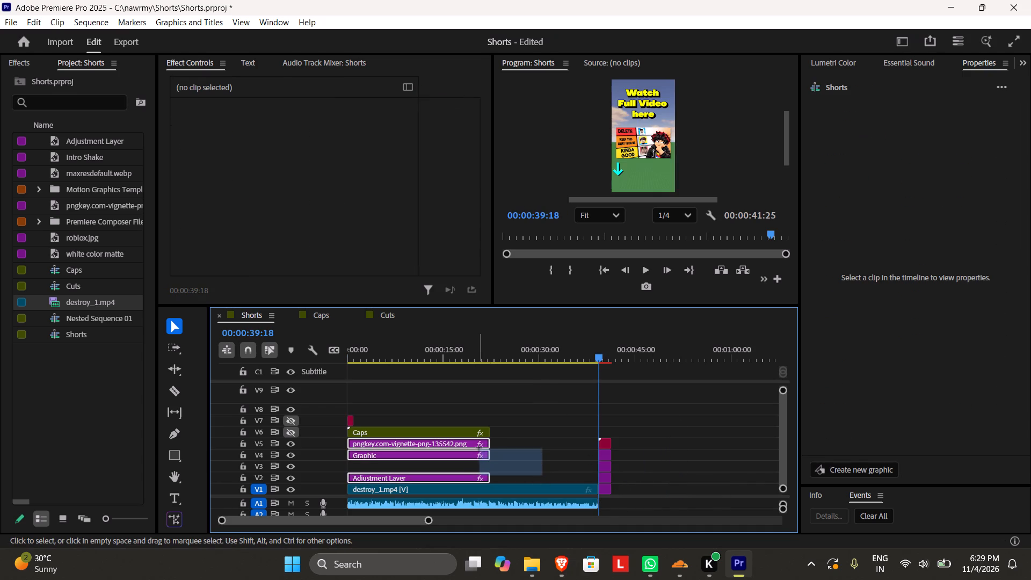
{"action": "left_click_drag", "start_coordinate": [479, 447], "coordinate": [480, 447]}
{"action": "left_click_drag", "start_coordinate": [489, 450], "coordinate": [594, 455]}
{"action": "left_click", "coordinate": [534, 414]}
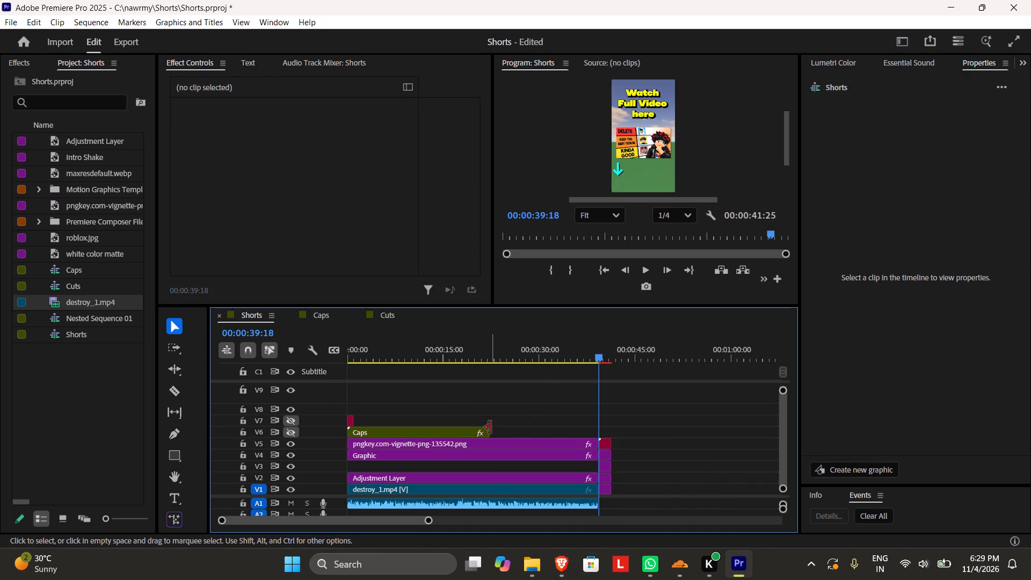
{"action": "left_click_drag", "start_coordinate": [490, 428], "coordinate": [601, 428]}
{"action": "left_click", "coordinate": [651, 422]}
{"action": "key", "text": "ctrl+s"}
Duplicate the destroy_1.mp4 video from track V1 onto V3, play the sequence from its start, and save the project.
{"action": "left_click_drag", "start_coordinate": [594, 349], "coordinate": [409, 334]}
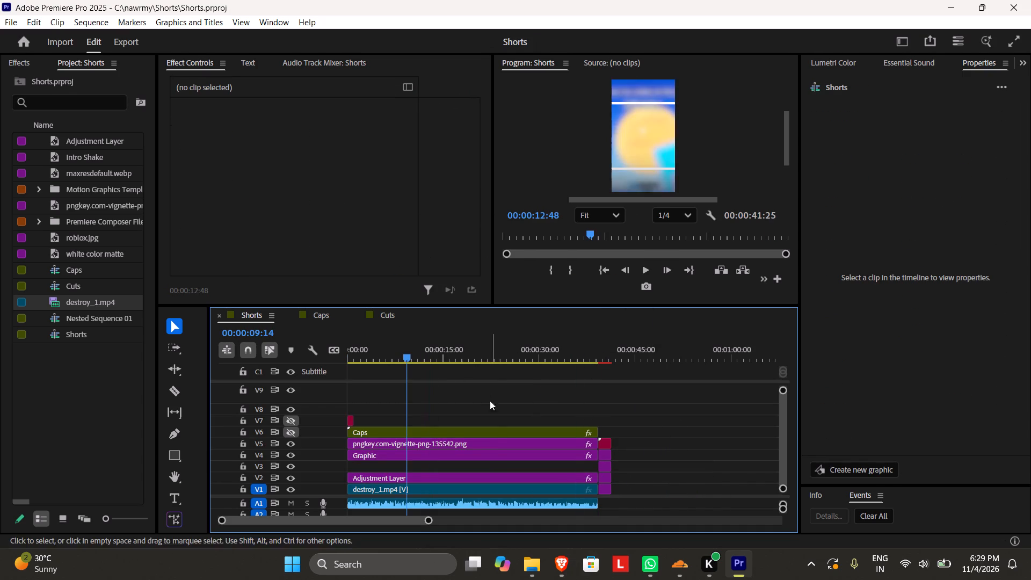
{"action": "left_click_drag", "start_coordinate": [397, 351], "coordinate": [299, 354]}
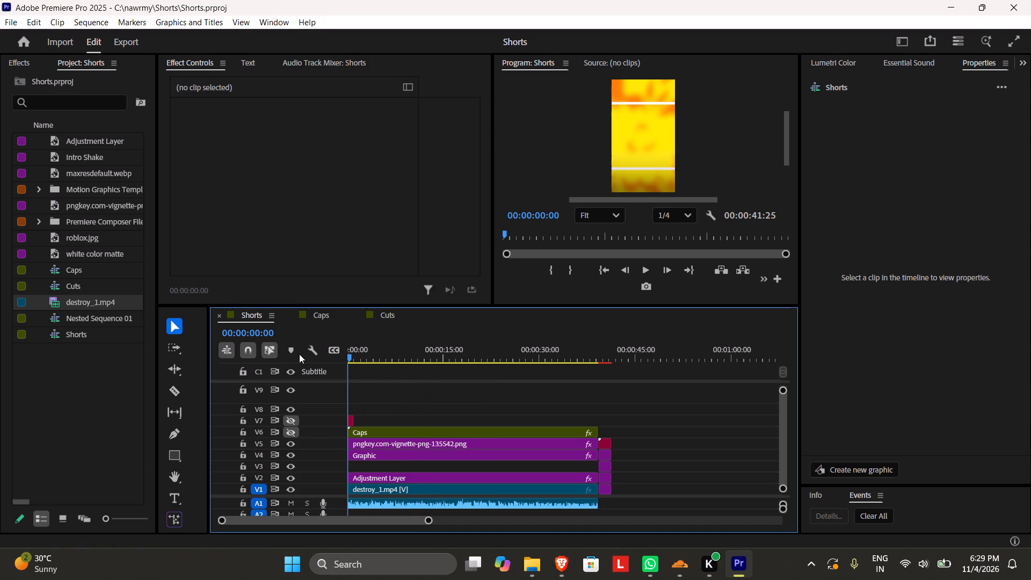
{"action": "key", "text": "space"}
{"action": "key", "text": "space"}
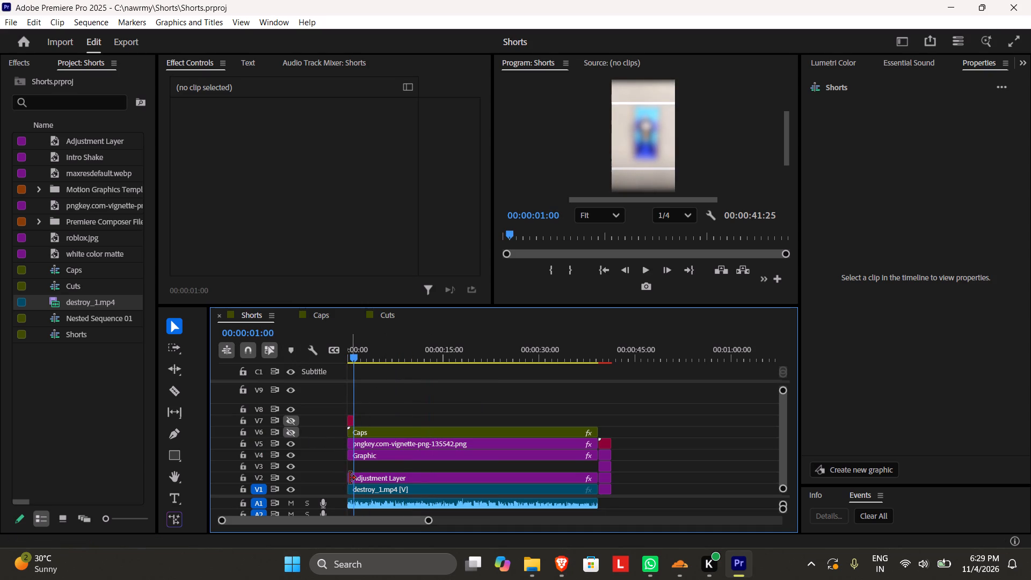
{"action": "left_click", "coordinate": [375, 490]}
{"action": "left_click_drag", "start_coordinate": [380, 490], "coordinate": [380, 469], "text": "alt"}
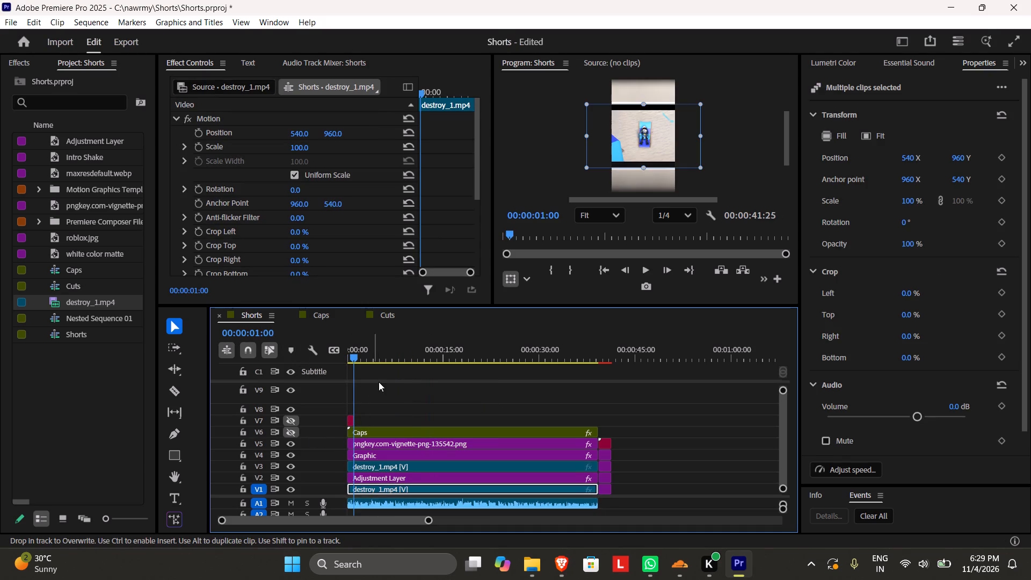
{"action": "left_click_drag", "start_coordinate": [363, 351], "coordinate": [320, 353]}
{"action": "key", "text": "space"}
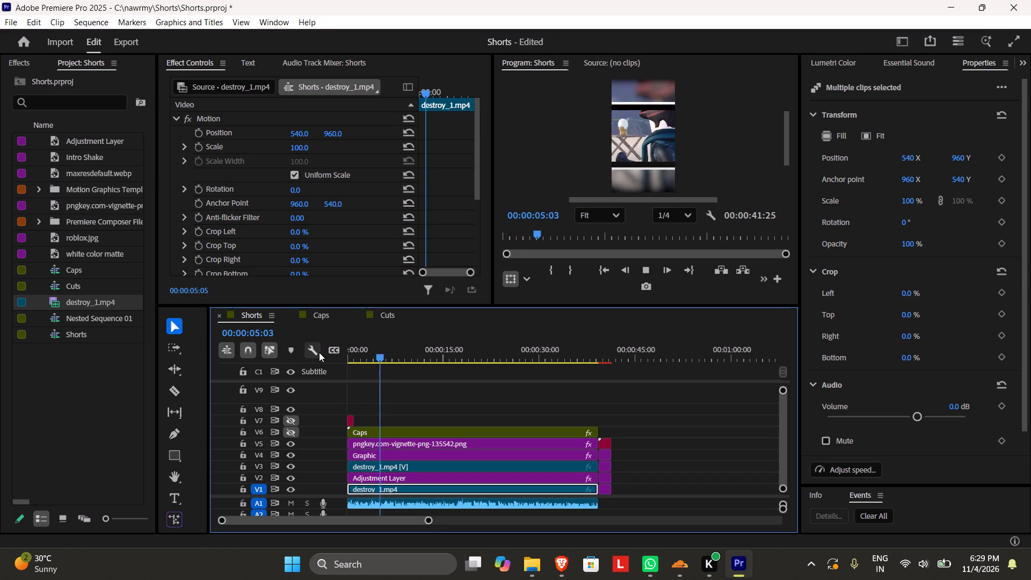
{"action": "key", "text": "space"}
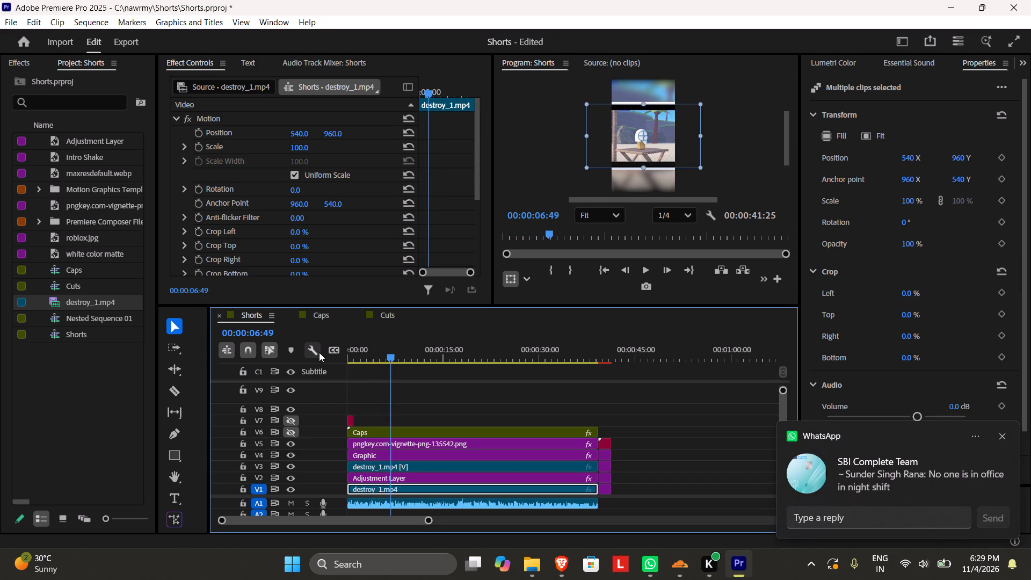
{"action": "key", "text": "ctrl+s"}
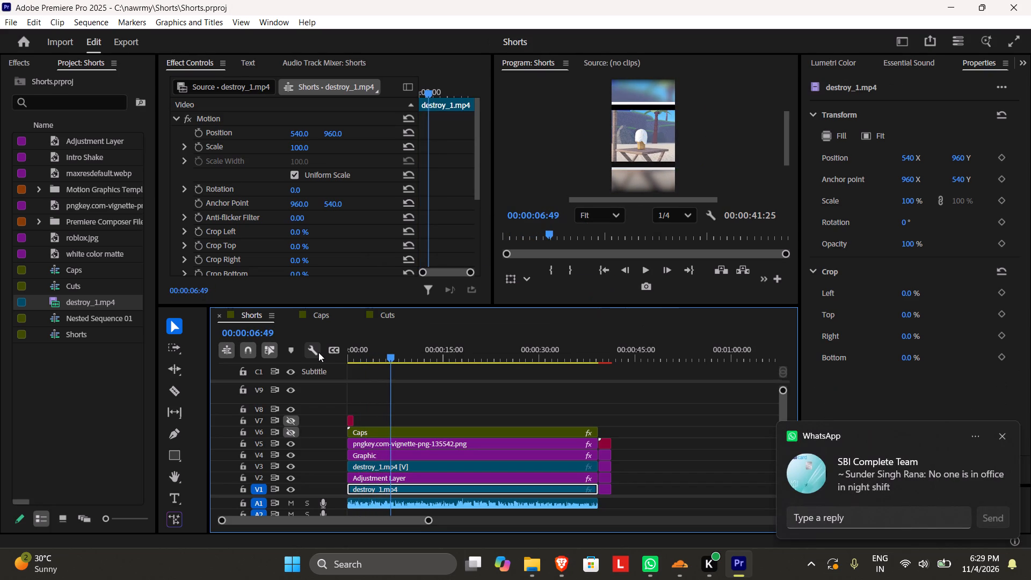
Toggle the visibility of track V4 off and on to check what its Graphic clip adds to the frame.
{"action": "left_click", "coordinate": [432, 389]}
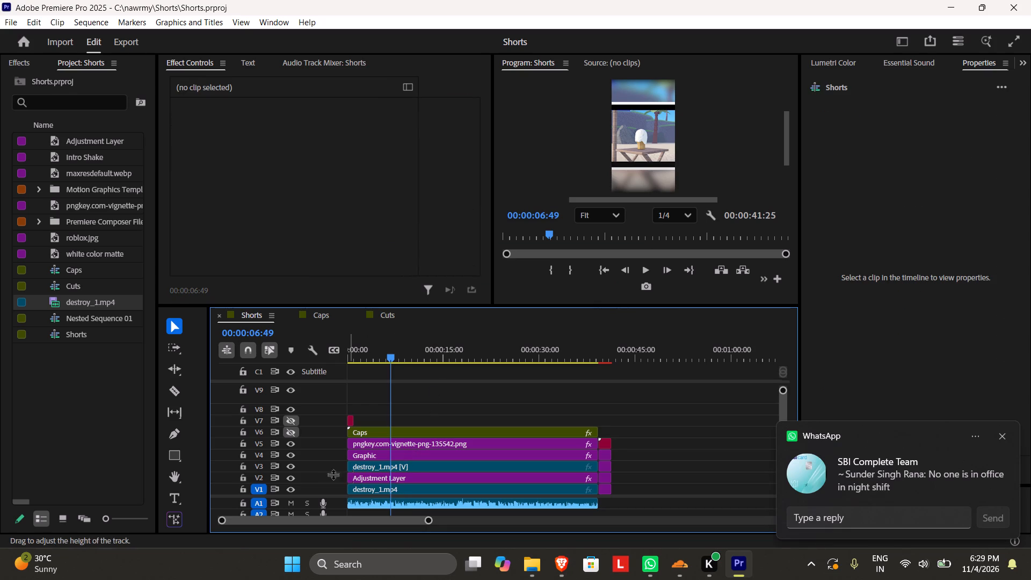
{"action": "left_click", "coordinate": [286, 454]}
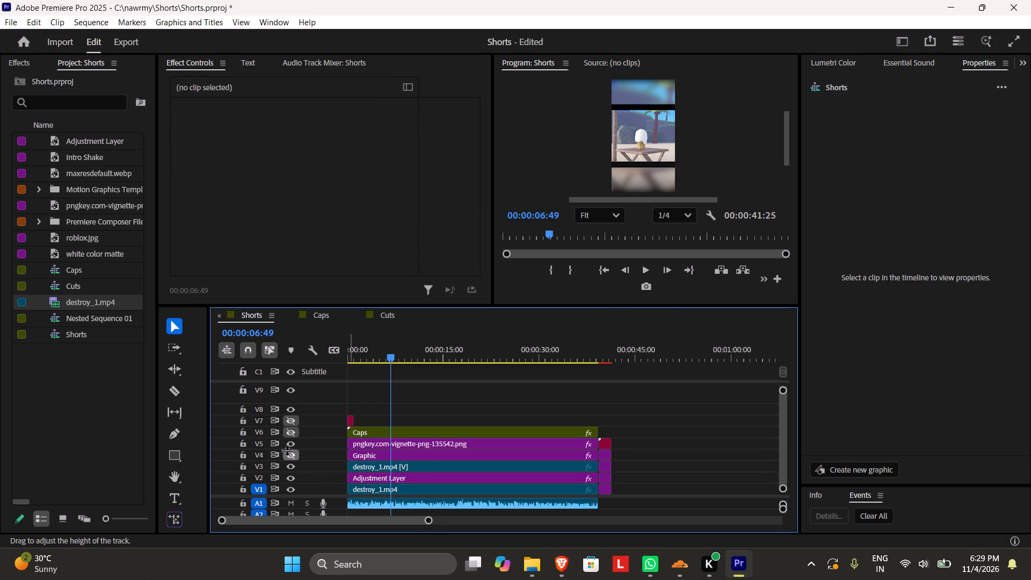
{"action": "left_click", "coordinate": [287, 450]}
{"action": "left_click", "coordinate": [291, 453]}
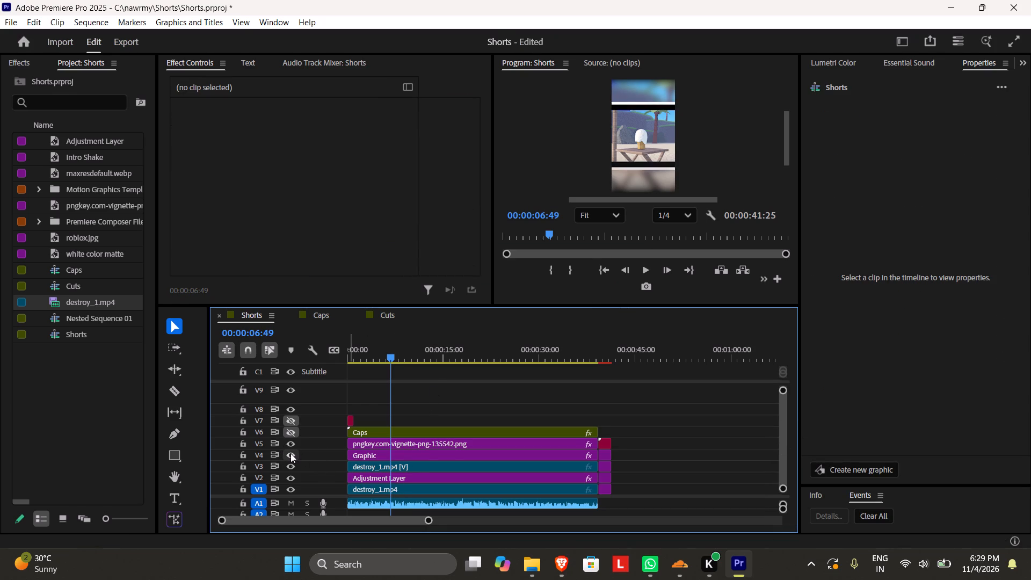
{"action": "left_click", "coordinate": [291, 453]}
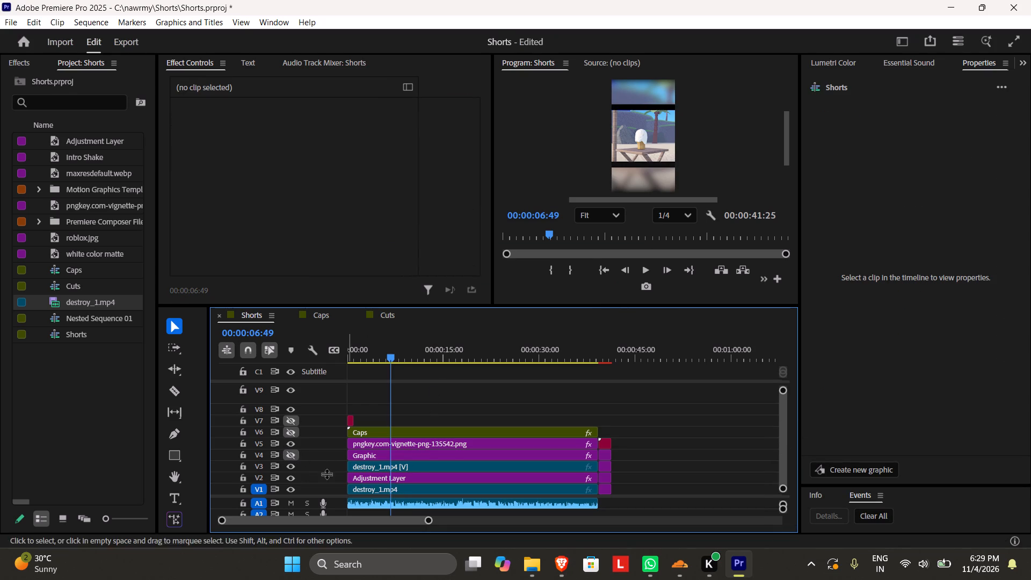
{"action": "left_click", "coordinate": [292, 453]}
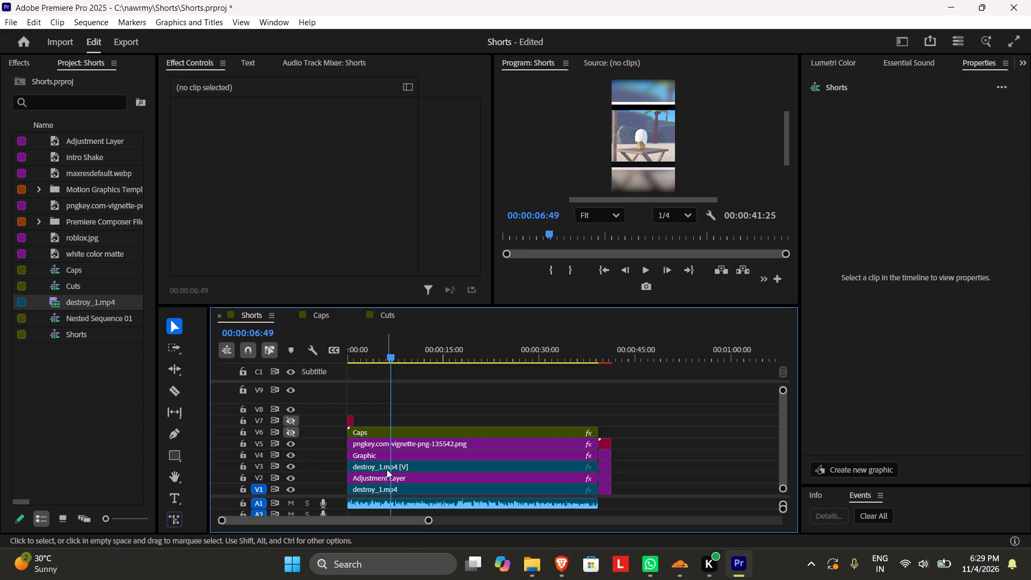
Hide track V4, which holds the Graphic frame overlay.
{"action": "left_click", "coordinate": [291, 455]}
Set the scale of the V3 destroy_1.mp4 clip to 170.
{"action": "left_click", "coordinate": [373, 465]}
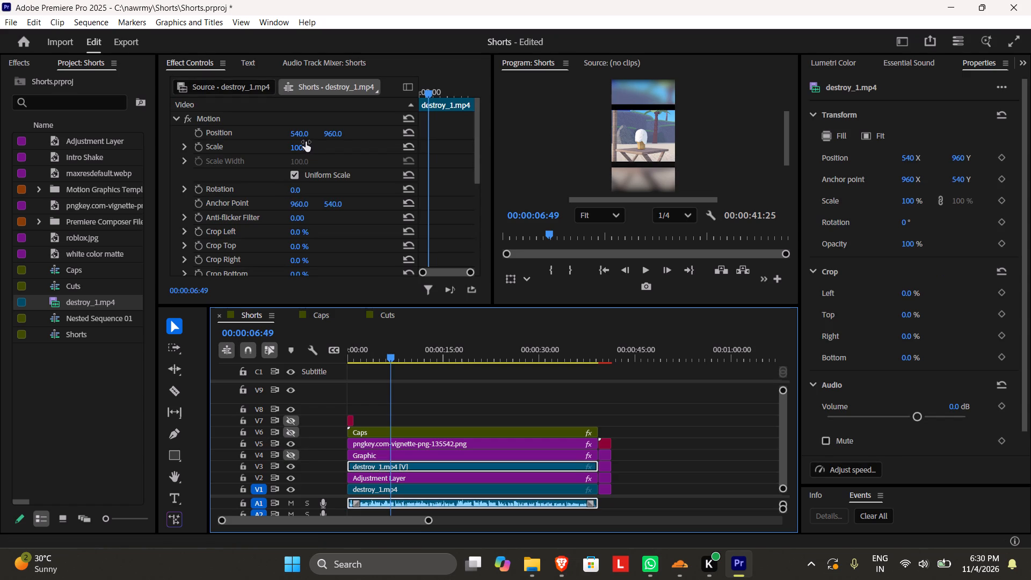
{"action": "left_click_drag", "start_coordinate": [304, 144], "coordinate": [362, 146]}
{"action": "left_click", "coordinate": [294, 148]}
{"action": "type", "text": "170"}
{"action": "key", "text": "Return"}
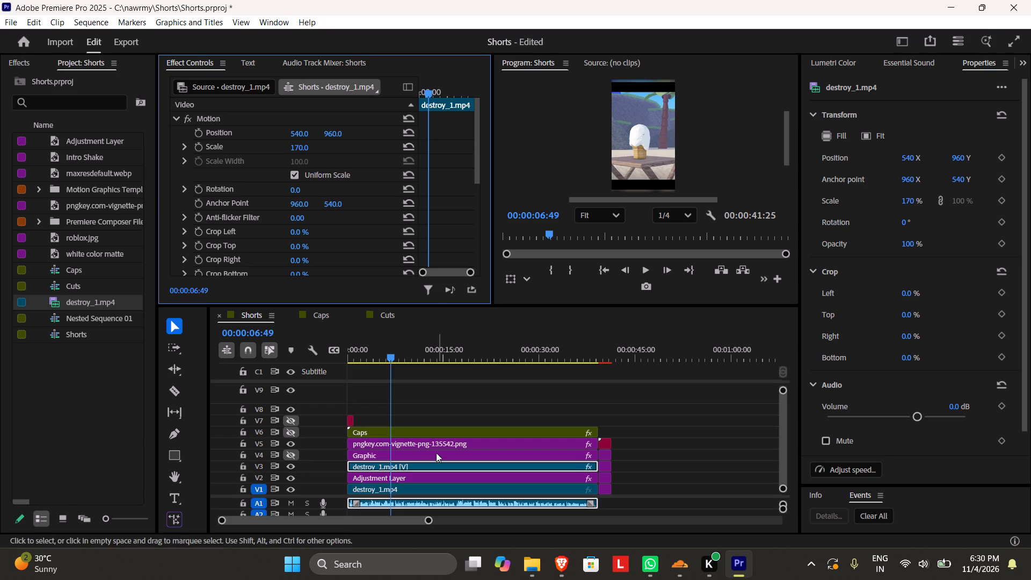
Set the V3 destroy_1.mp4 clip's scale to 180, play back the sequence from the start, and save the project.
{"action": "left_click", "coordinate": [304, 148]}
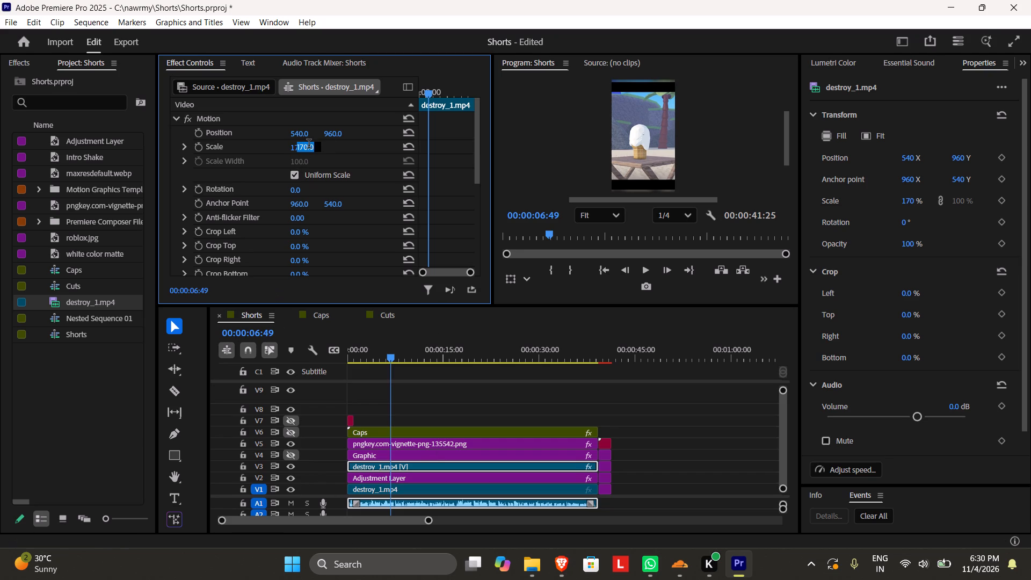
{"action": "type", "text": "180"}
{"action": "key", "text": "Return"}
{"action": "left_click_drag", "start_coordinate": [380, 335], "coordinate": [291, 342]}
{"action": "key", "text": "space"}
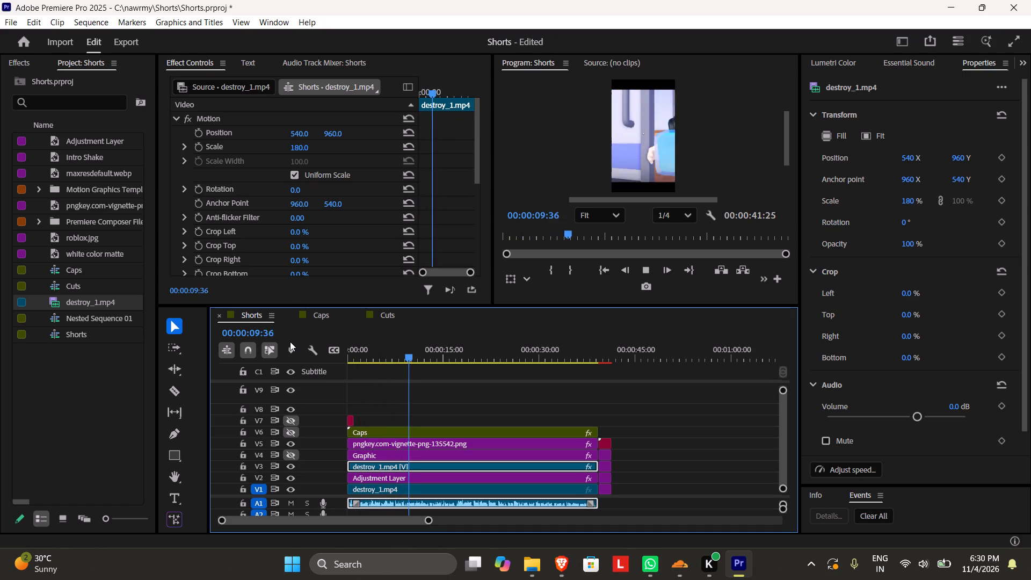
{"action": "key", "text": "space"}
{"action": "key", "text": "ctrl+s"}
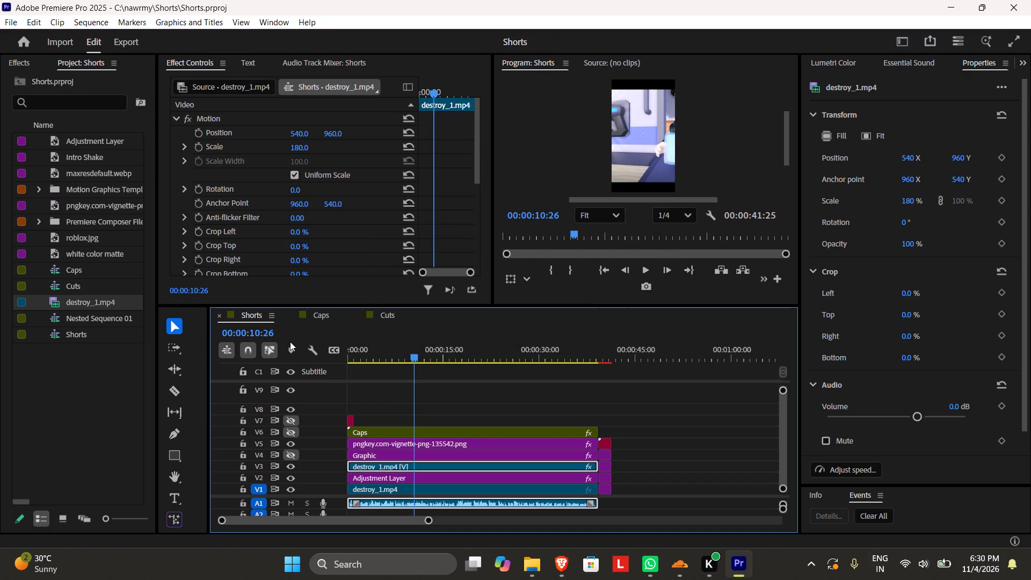
Scrub through the sun scene, set the V3 destroy_1.mp4 clip's scale to 150, and return the playhead to the sequence start.
{"action": "left_click_drag", "start_coordinate": [409, 354], "coordinate": [426, 352]}
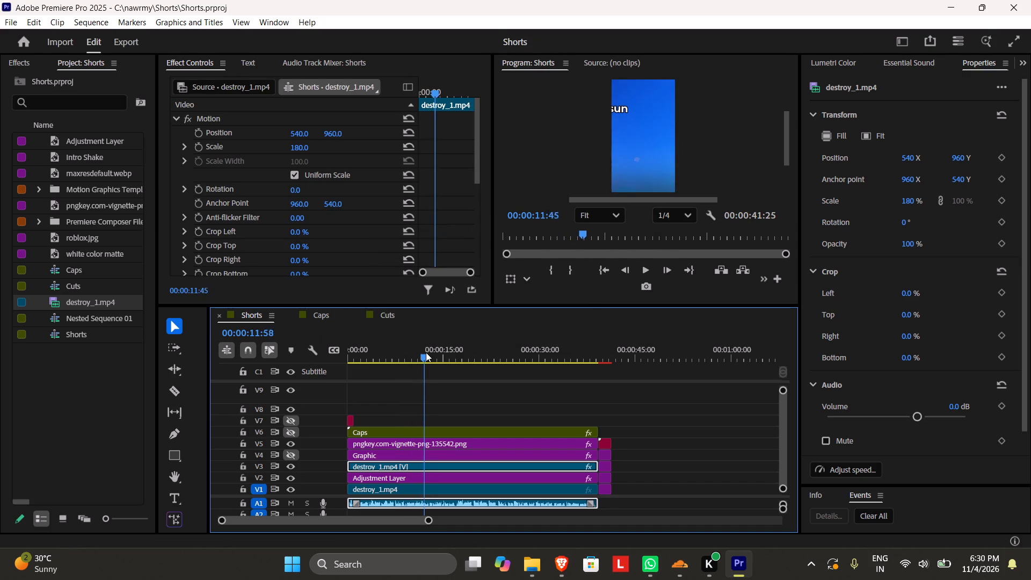
{"action": "left_click_drag", "start_coordinate": [426, 352], "coordinate": [449, 352]}
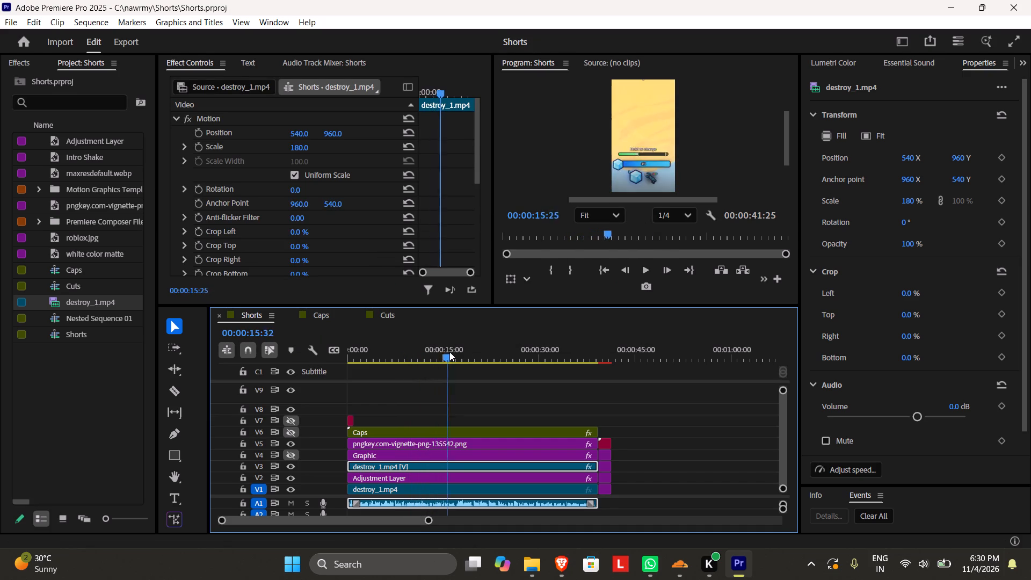
{"action": "left_click_drag", "start_coordinate": [449, 352], "coordinate": [464, 352]}
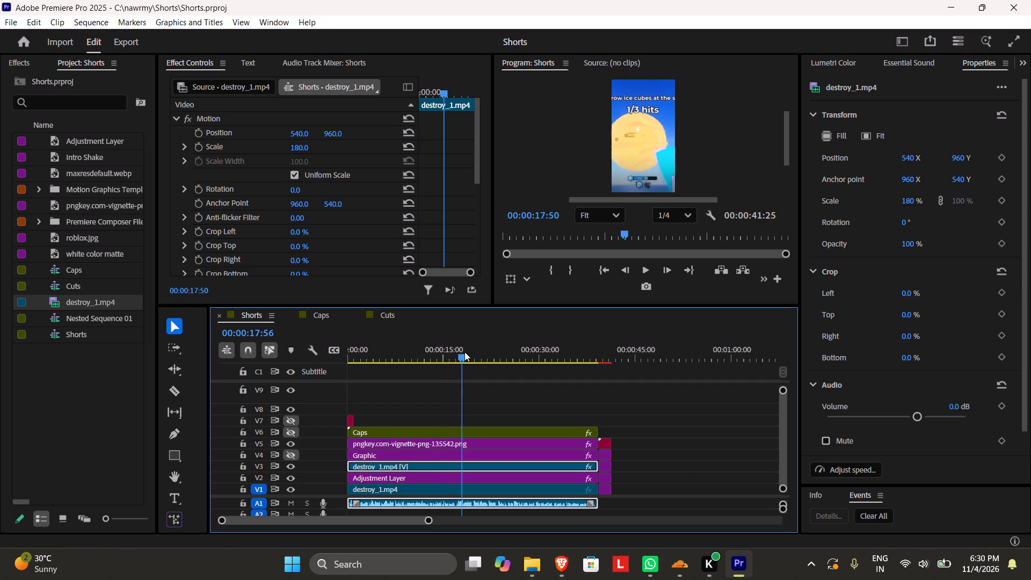
{"action": "left_click_drag", "start_coordinate": [464, 352], "coordinate": [470, 352]}
{"action": "triple_click", "coordinate": [299, 152]}
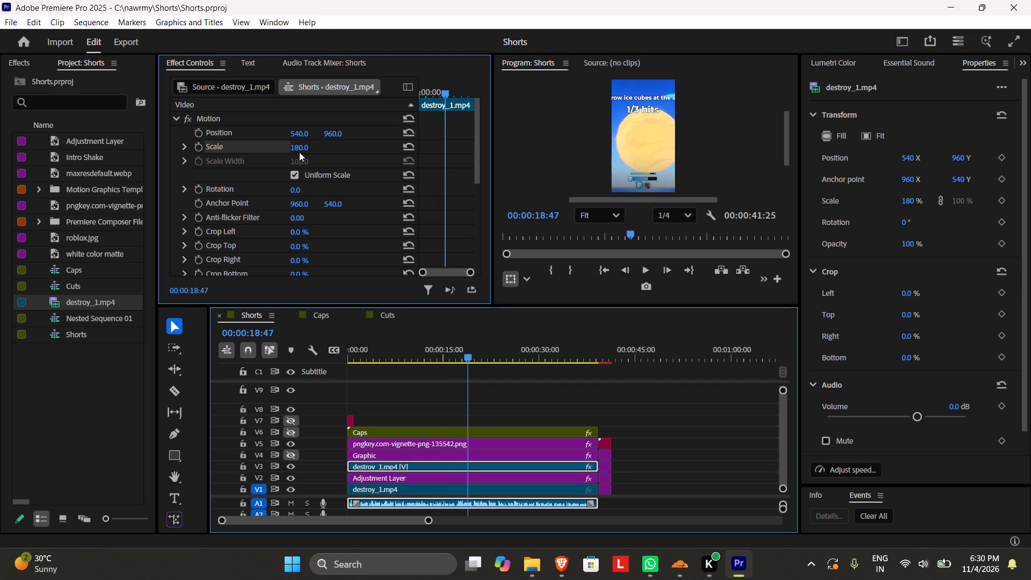
{"action": "left_click", "coordinate": [300, 149]}
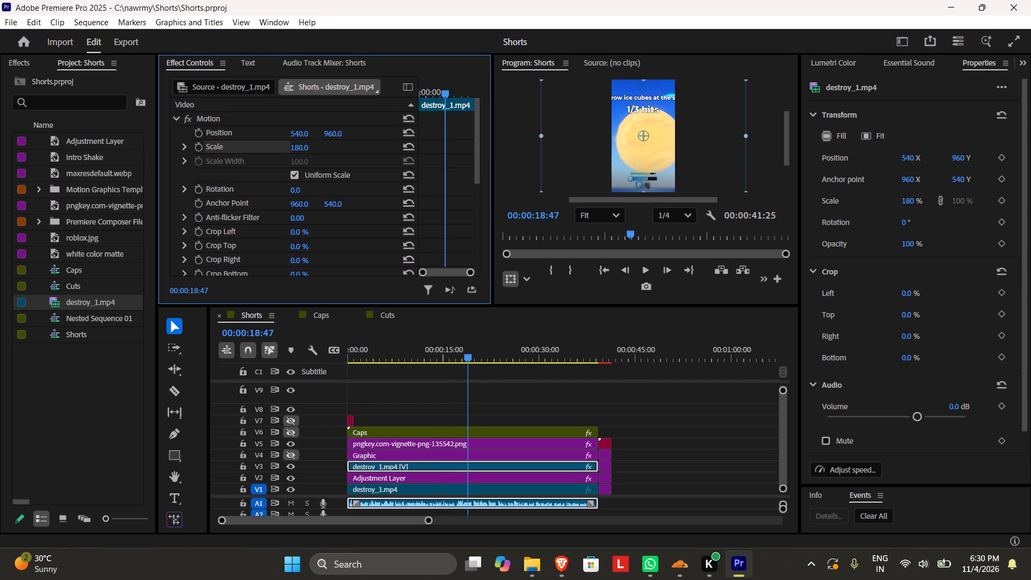
{"action": "type", "text": "150"}
{"action": "key", "text": "Return"}
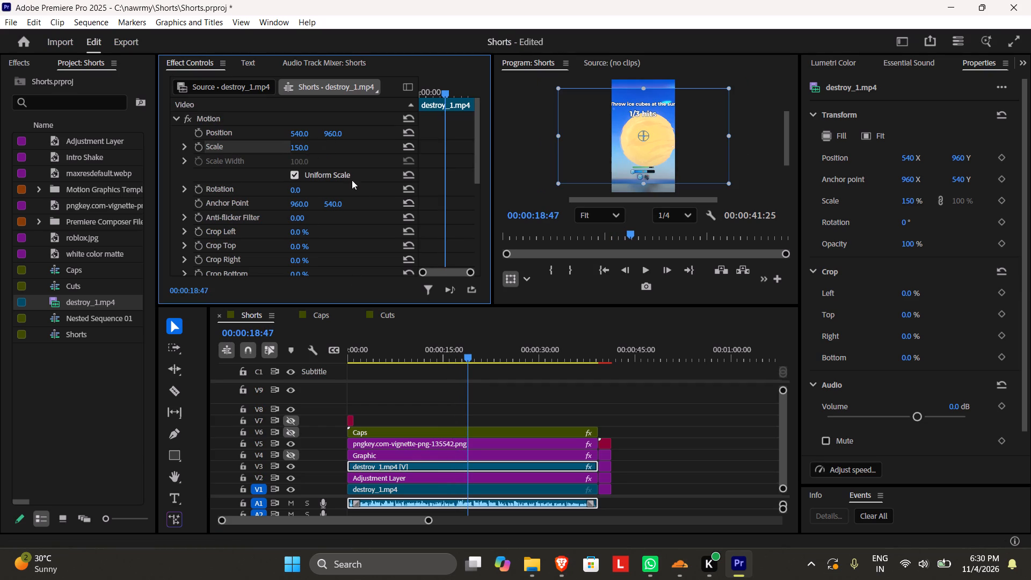
{"action": "left_click", "coordinate": [703, 432]}
{"action": "left_click_drag", "start_coordinate": [431, 351], "coordinate": [303, 353]}
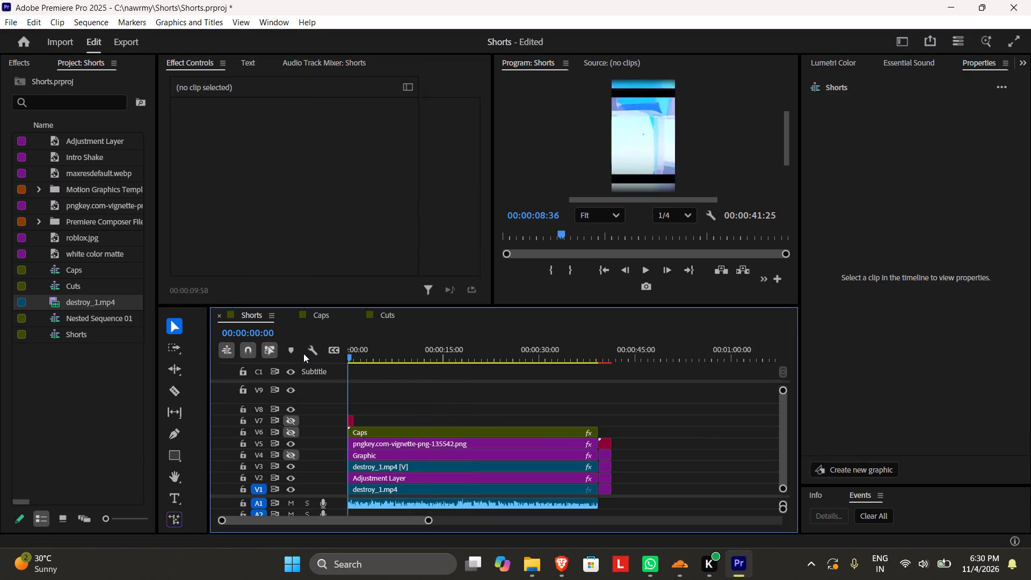
Play back the sequence from the start and set the V3 destroy_1.mp4 clip's scale to 100.
{"action": "left_click_drag", "start_coordinate": [303, 353], "coordinate": [303, 353]}
{"action": "key", "text": "space"}
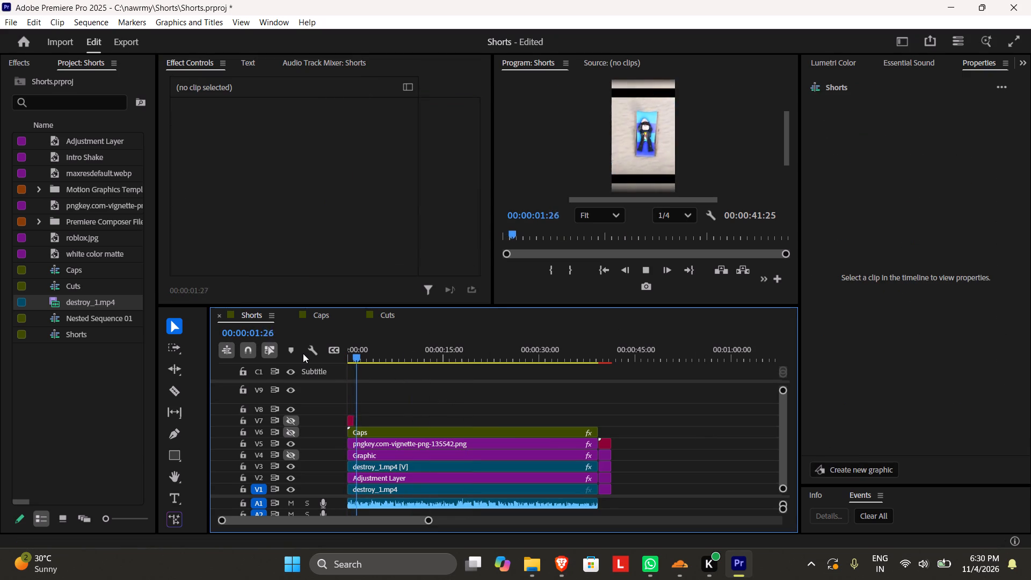
{"action": "key", "text": "space"}
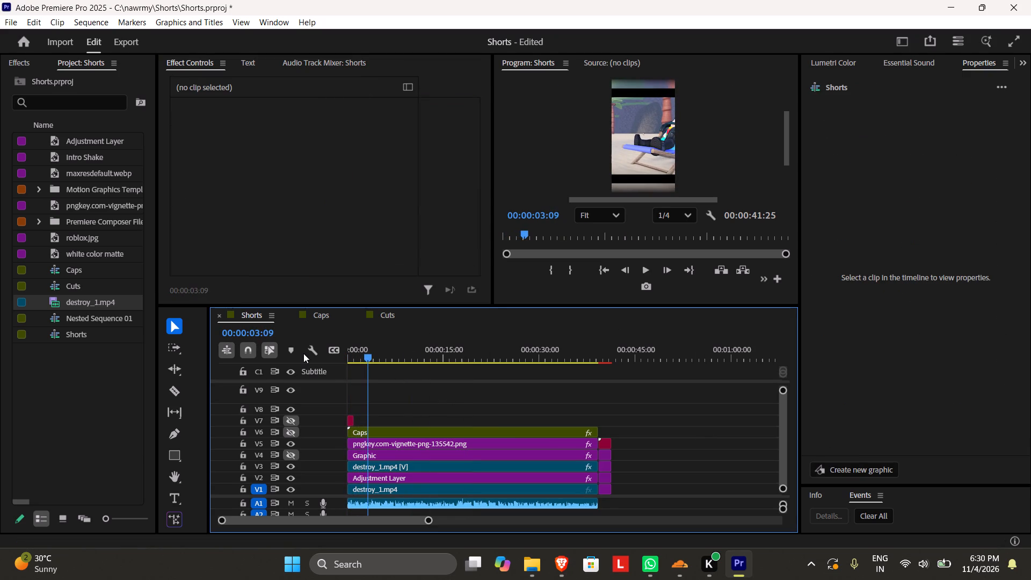
{"action": "left_click_drag", "start_coordinate": [365, 355], "coordinate": [368, 357]}
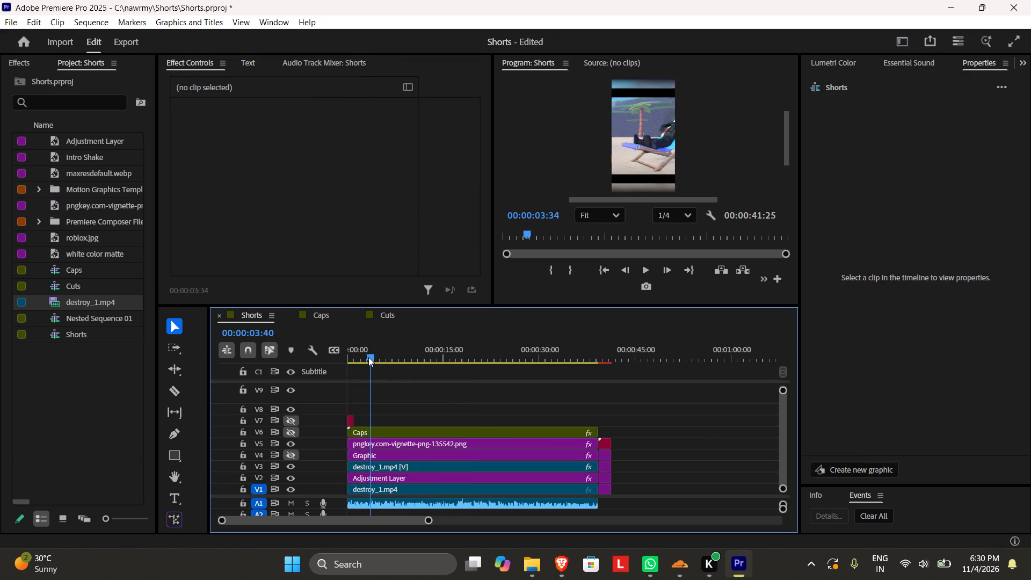
{"action": "left_click_drag", "start_coordinate": [368, 357], "coordinate": [373, 358]}
{"action": "key", "text": "space"}
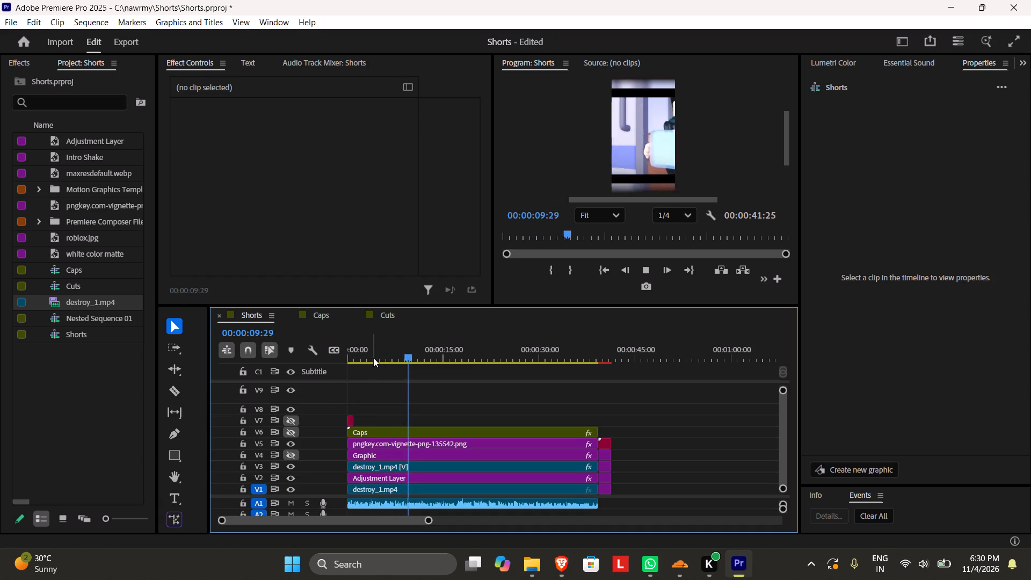
{"action": "key", "text": "space"}
{"action": "left_click", "coordinate": [403, 463]}
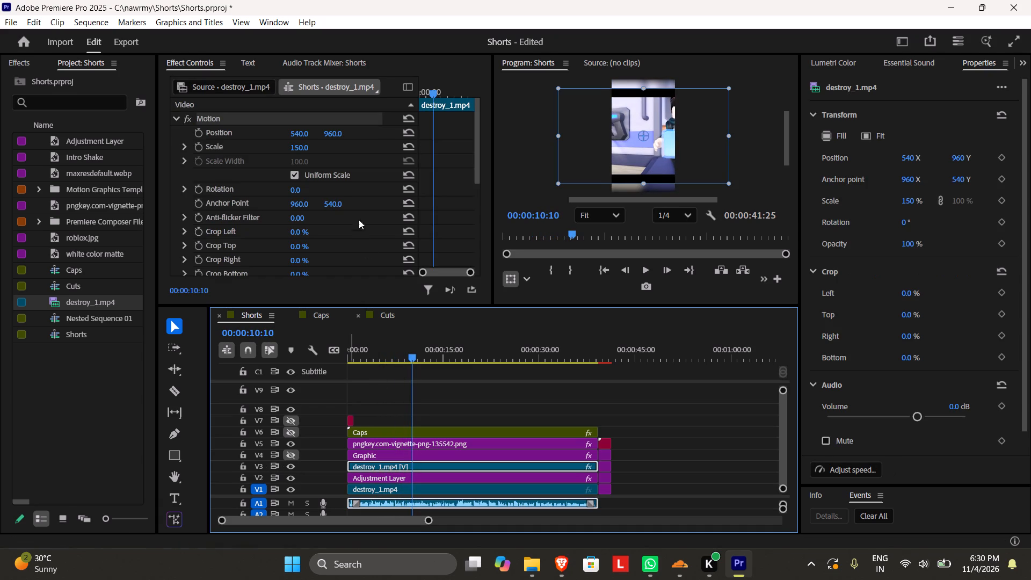
{"action": "left_click", "coordinate": [304, 148]}
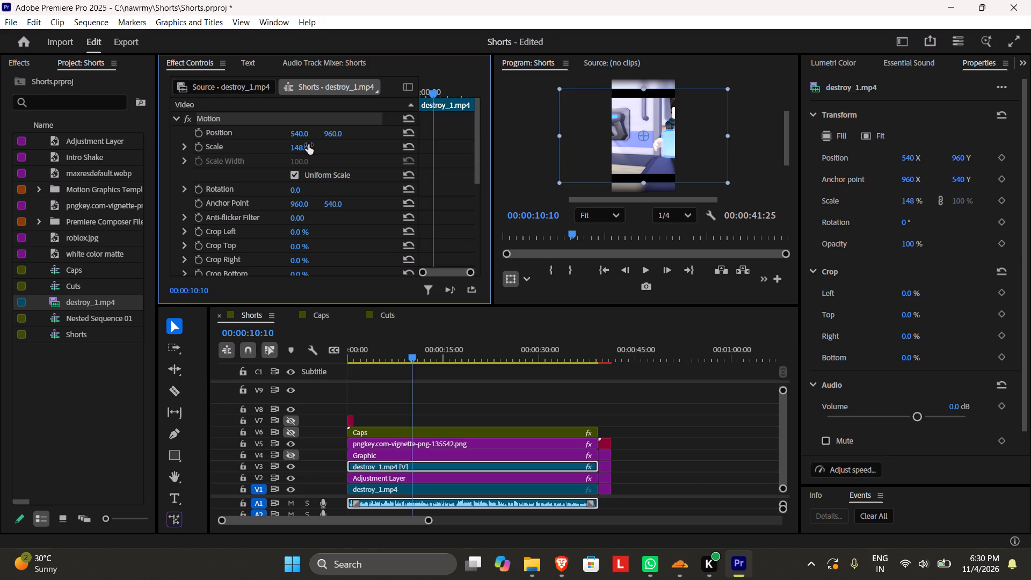
{"action": "left_click", "coordinate": [307, 146]}
{"action": "type", "text": "10"}
{"action": "key", "text": "0"}
{"action": "key", "text": "Return"}
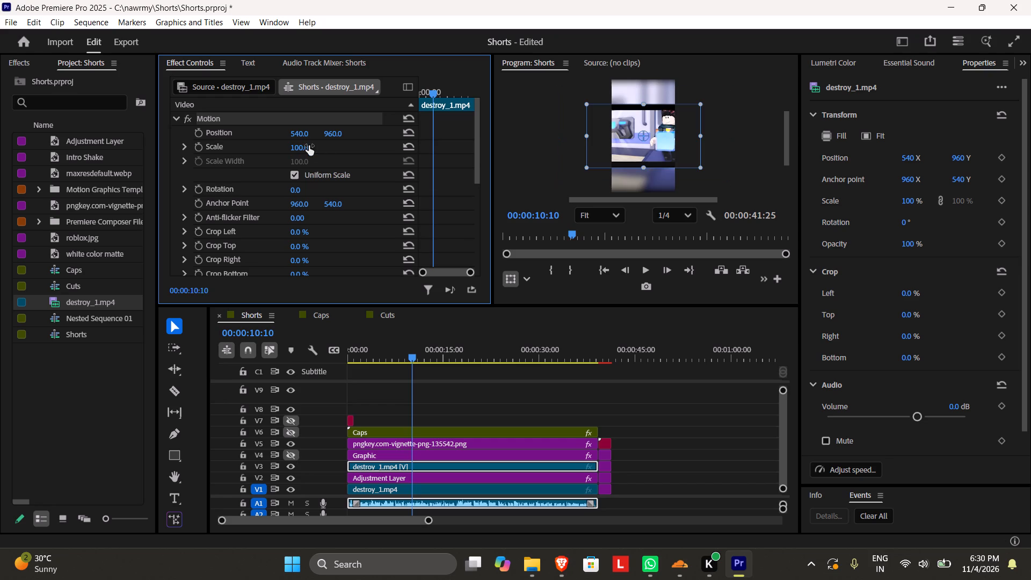
Make track V4 with the Graphic frame overlay visible and save the project.
{"action": "left_click", "coordinate": [291, 454]}
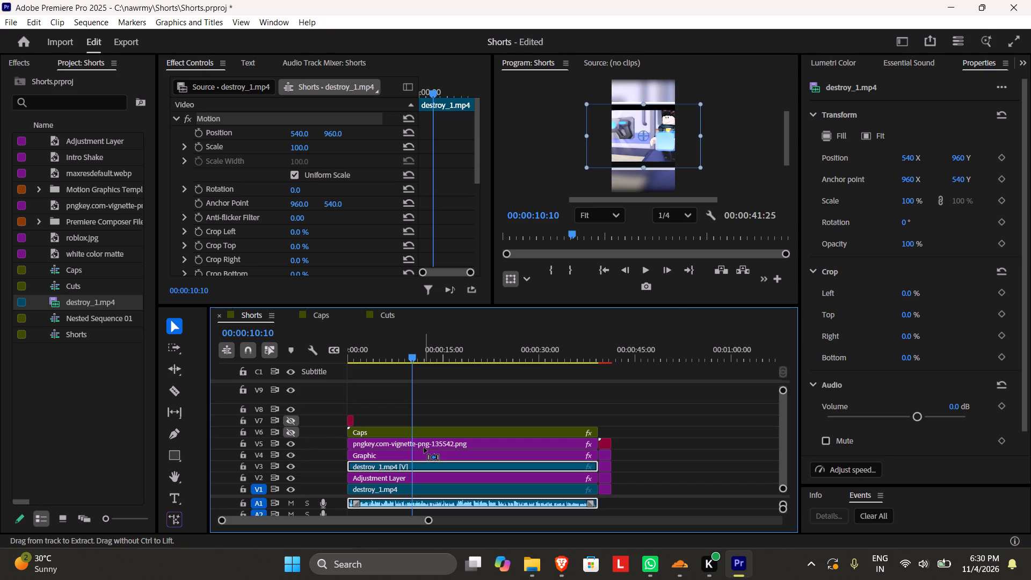
{"action": "key", "text": "ctrl+s"}
Find the first frame of the off-centre sun temperature shot and split the V3 destroy_1.mp4 clip there, at 00:00:11:45.
{"action": "left_click", "coordinate": [444, 353]}
{"action": "left_click", "coordinate": [625, 419]}
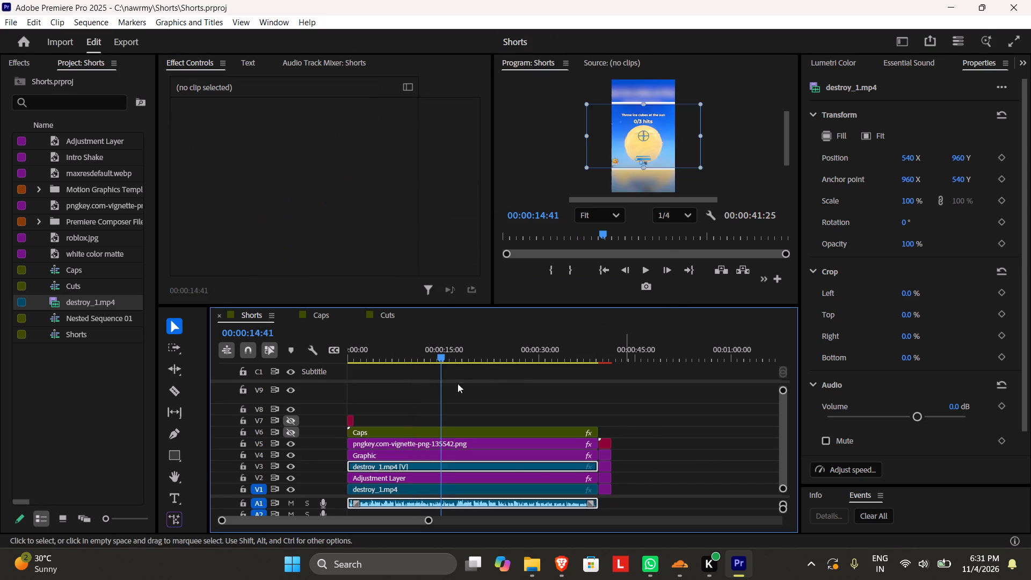
{"action": "left_click_drag", "start_coordinate": [433, 352], "coordinate": [510, 358]}
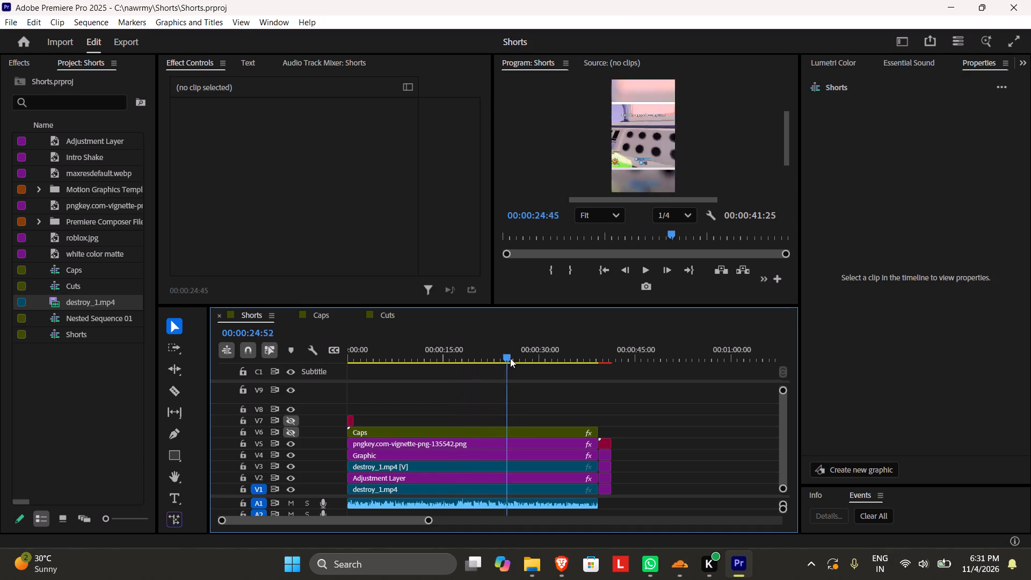
{"action": "left_click_drag", "start_coordinate": [510, 358], "coordinate": [531, 369]}
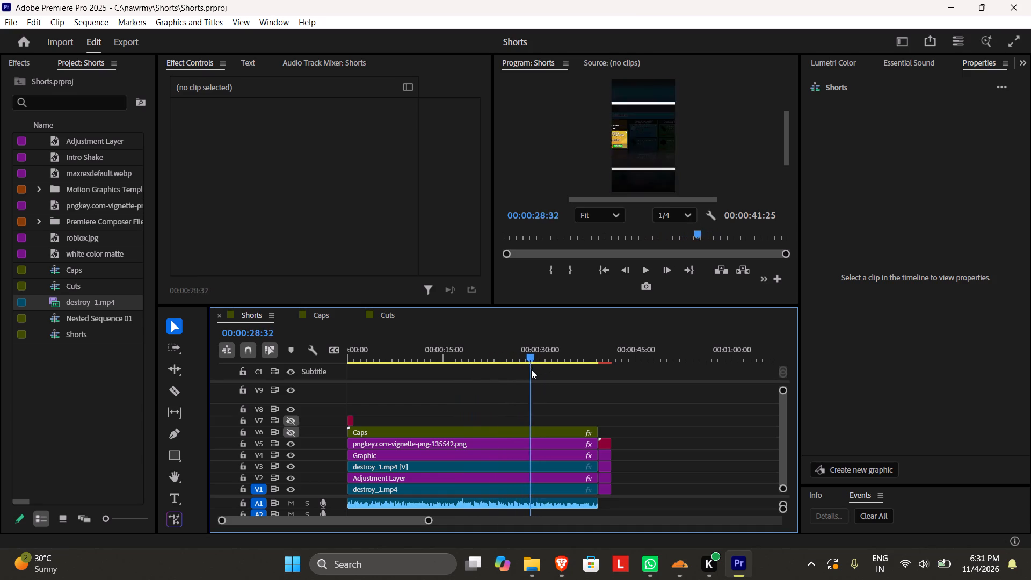
{"action": "left_click_drag", "start_coordinate": [531, 369], "coordinate": [381, 383]}
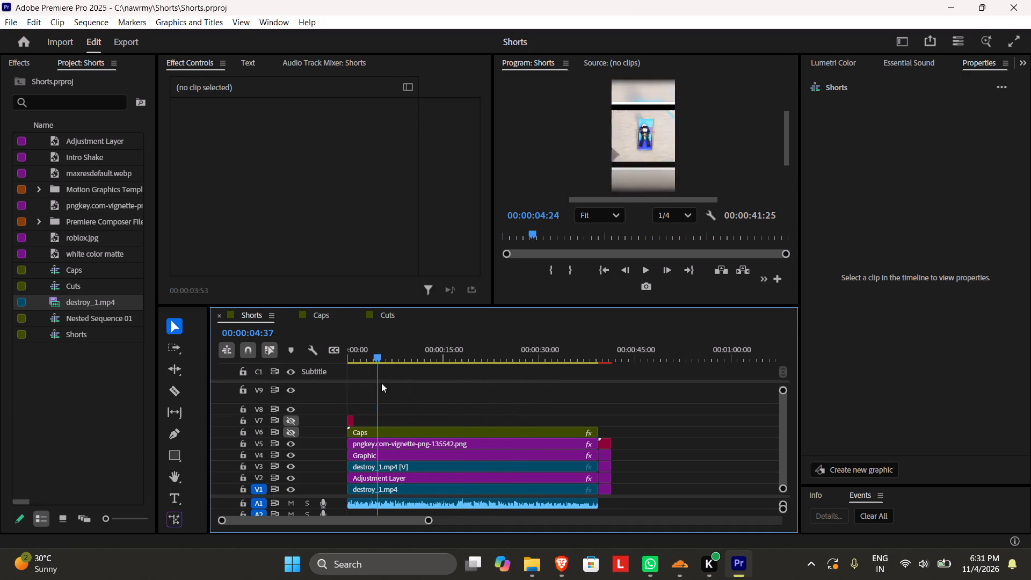
{"action": "left_click_drag", "start_coordinate": [381, 383], "coordinate": [429, 397]}
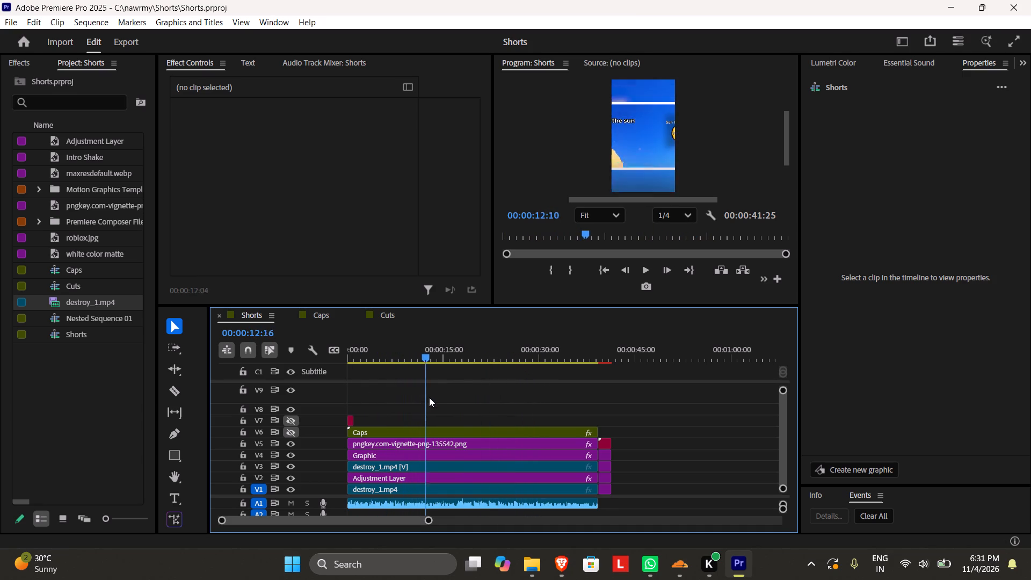
{"action": "left_click_drag", "start_coordinate": [429, 397], "coordinate": [429, 399]}
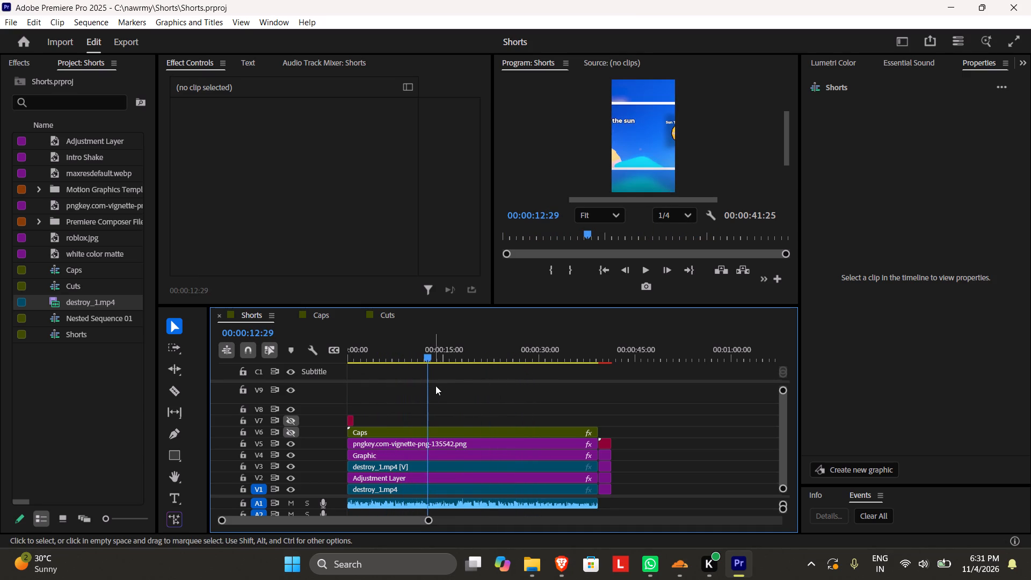
{"action": "key", "text": "Left"}
{"action": "key", "text": "Left"}
{"action": "key", "text": "Left"}
{"action": "key", "text": "Left"}
{"action": "key", "text": "Left"}
{"action": "key", "text": "Left"}
{"action": "key", "text": "Left"}
{"action": "key", "text": "Left"}
{"action": "key", "text": "Left"}
{"action": "key", "text": "Left"}
{"action": "key", "text": "Left"}
{"action": "key", "text": "Left"}
{"action": "key", "text": "Left"}
{"action": "key", "text": "Left"}
{"action": "key", "text": "Left"}
{"action": "key", "text": "Left"}
{"action": "key", "text": "Left"}
{"action": "key", "text": "Left"}
{"action": "key", "text": "Left"}
{"action": "key", "text": "Left"}
{"action": "key", "text": "Left"}
{"action": "key", "text": "Left"}
{"action": "key", "text": "Left"}
{"action": "key", "text": "Left"}
{"action": "key", "text": "Left"}
{"action": "key", "text": "Left"}
{"action": "key", "text": "Left"}
{"action": "key", "text": "Left"}
{"action": "key", "text": "Left"}
{"action": "key", "text": "Left"}
{"action": "key", "text": "Left"}
{"action": "key", "text": "Left"}
{"action": "key", "text": "Left"}
{"action": "key", "text": "Left"}
{"action": "key", "text": "Left"}
{"action": "key", "text": "Left"}
{"action": "key", "text": "Left"}
{"action": "key", "text": "Left"}
{"action": "key", "text": "Left"}
{"action": "key", "text": "Left"}
{"action": "key", "text": "Left"}
{"action": "key", "text": "Left"}
{"action": "key", "text": "Left"}
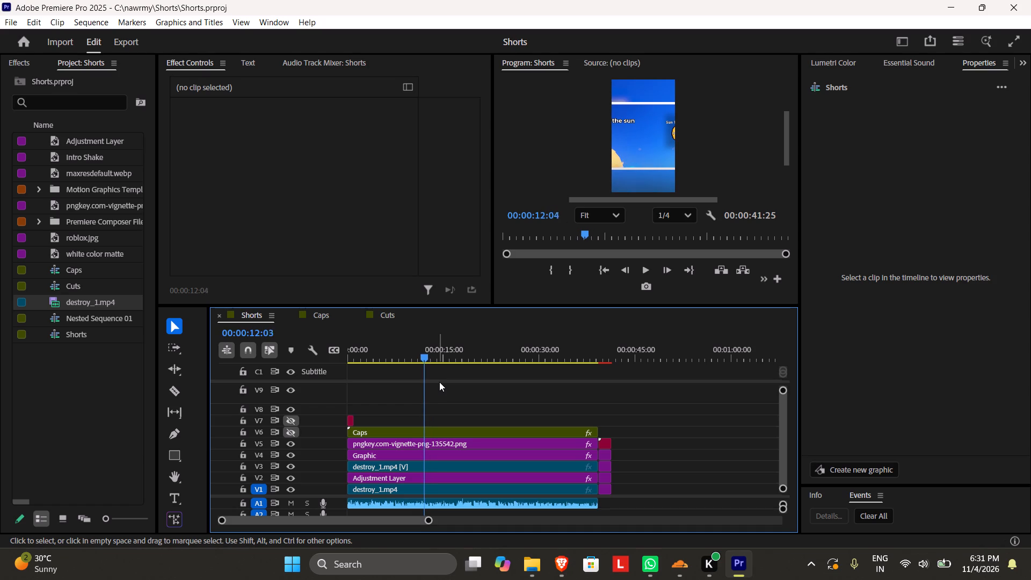
{"action": "key", "text": "Right"}
{"action": "key", "text": "Right"}
{"action": "key", "text": "Right"}
{"action": "key", "text": "Right"}
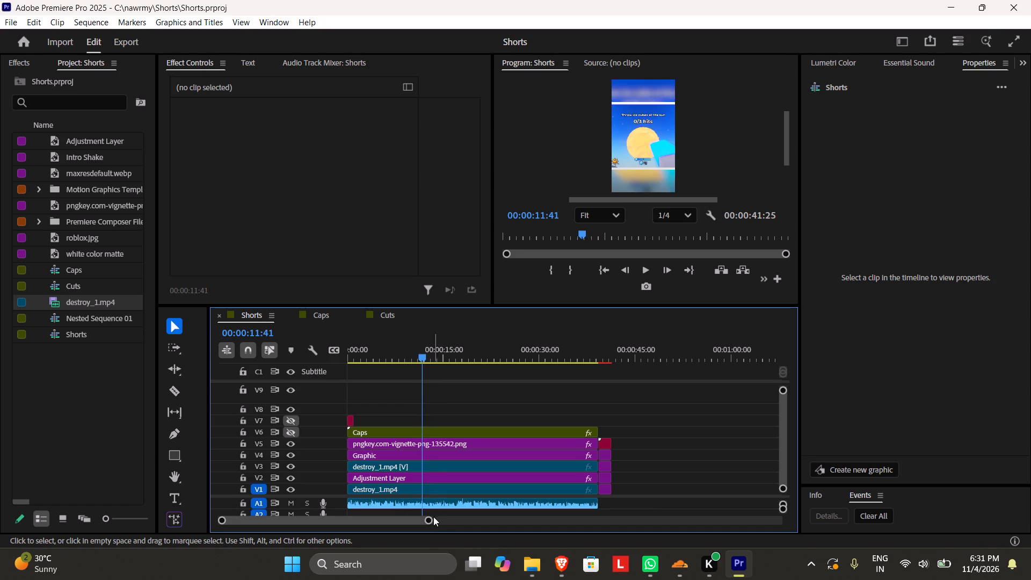
{"action": "left_click_drag", "start_coordinate": [430, 520], "coordinate": [382, 522]}
{"action": "key", "text": "Right"}
{"action": "key", "text": "Right"}
{"action": "key", "text": "Right"}
{"action": "key", "text": "Right"}
{"action": "key", "text": "Right"}
{"action": "key", "text": "Right"}
{"action": "key", "text": "Right"}
{"action": "key", "text": "Left"}
{"action": "key", "text": "Left"}
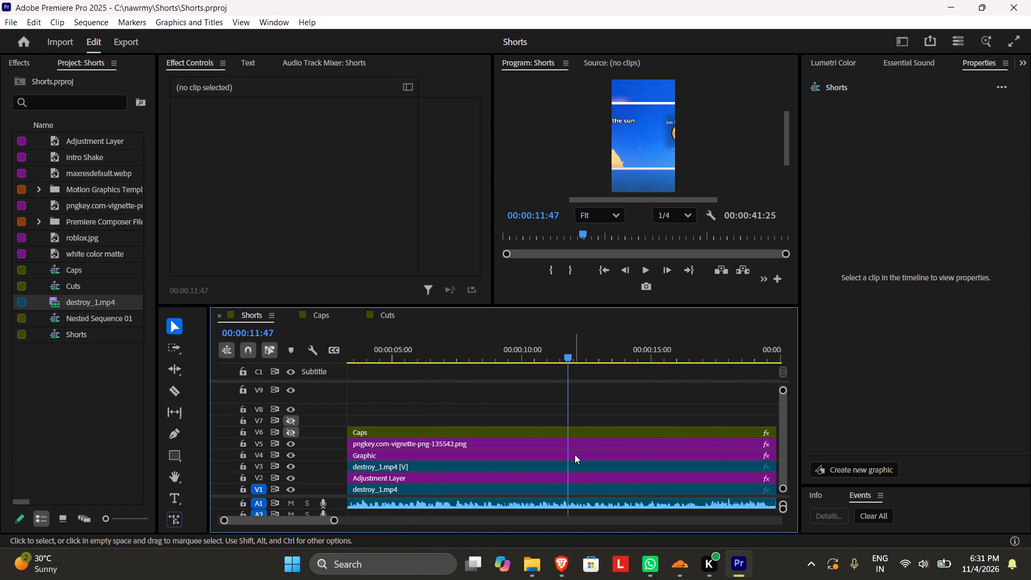
{"action": "key", "text": "Left"}
{"action": "key", "text": "Left"}
{"action": "key", "text": "Right"}
{"action": "key", "text": "Left"}
{"action": "key", "text": "Right"}
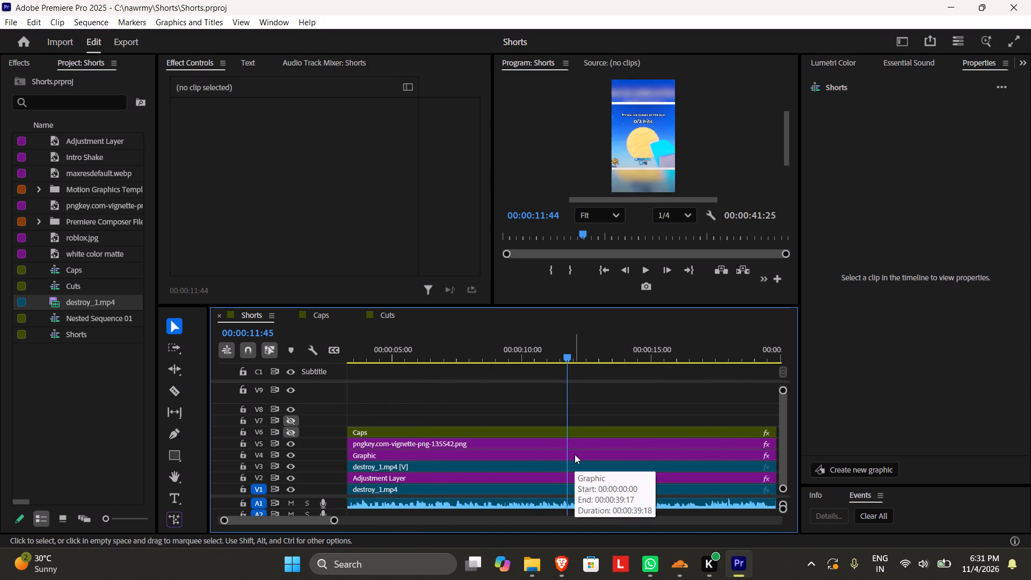
{"action": "key", "text": "c"}
{"action": "left_click", "coordinate": [566, 467]}
Find where the sun temperature shot ends and split the V3 destroy_1.mp4 clip there, at 00:00:12:46.
{"action": "key", "text": "space"}
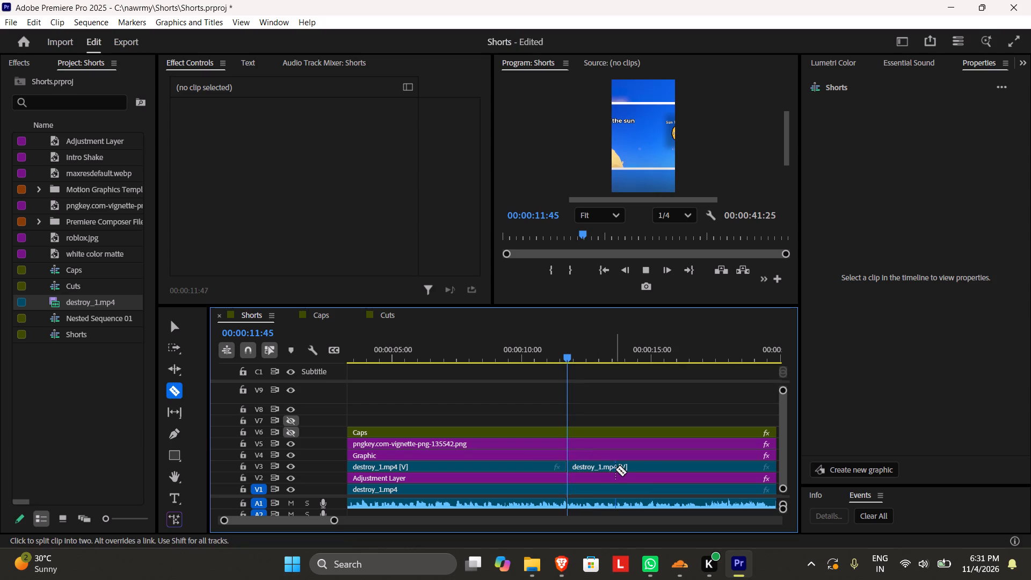
{"action": "scroll", "coordinate": [615, 469], "scroll_direction": "down", "scroll_amount": 3}
{"action": "key", "text": "space"}
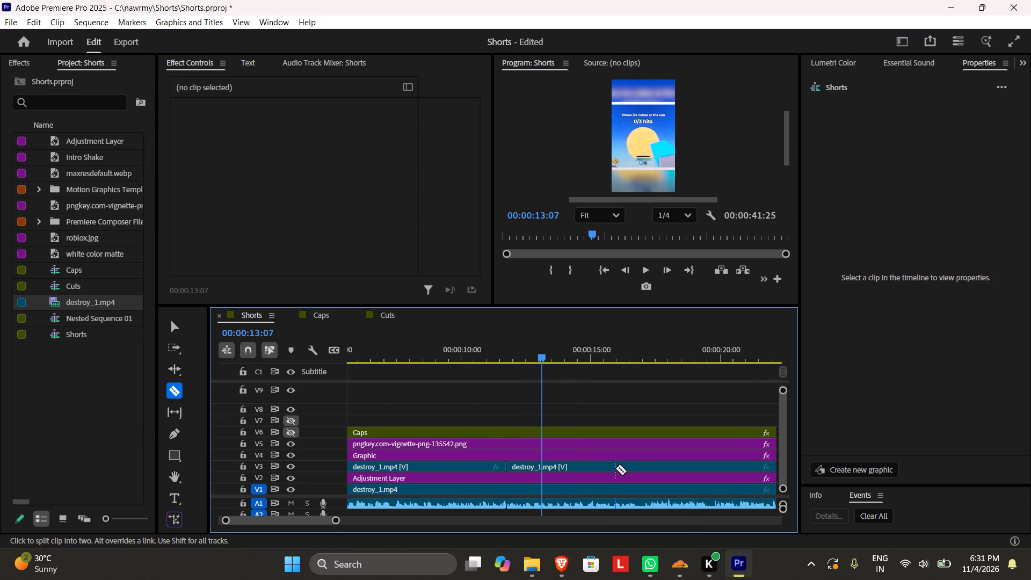
{"action": "key", "text": "Left"}
{"action": "key", "text": "Left"}
{"action": "key", "text": "Left"}
{"action": "key", "text": "Left"}
{"action": "key", "text": "Left"}
{"action": "key", "text": "Left"}
{"action": "key", "text": "Left"}
{"action": "key", "text": "Left"}
{"action": "key", "text": "Left"}
{"action": "key", "text": "Left"}
{"action": "key", "text": "Left"}
{"action": "key", "text": "Left"}
{"action": "key", "text": "Left"}
{"action": "key", "text": "Left"}
{"action": "key", "text": "Left"}
{"action": "key", "text": "Left"}
{"action": "key", "text": "Left"}
{"action": "key", "text": "Left"}
{"action": "key", "text": "Left"}
{"action": "key", "text": "Left"}
{"action": "key", "text": "Right"}
{"action": "key", "text": "Right"}
{"action": "key", "text": "Right"}
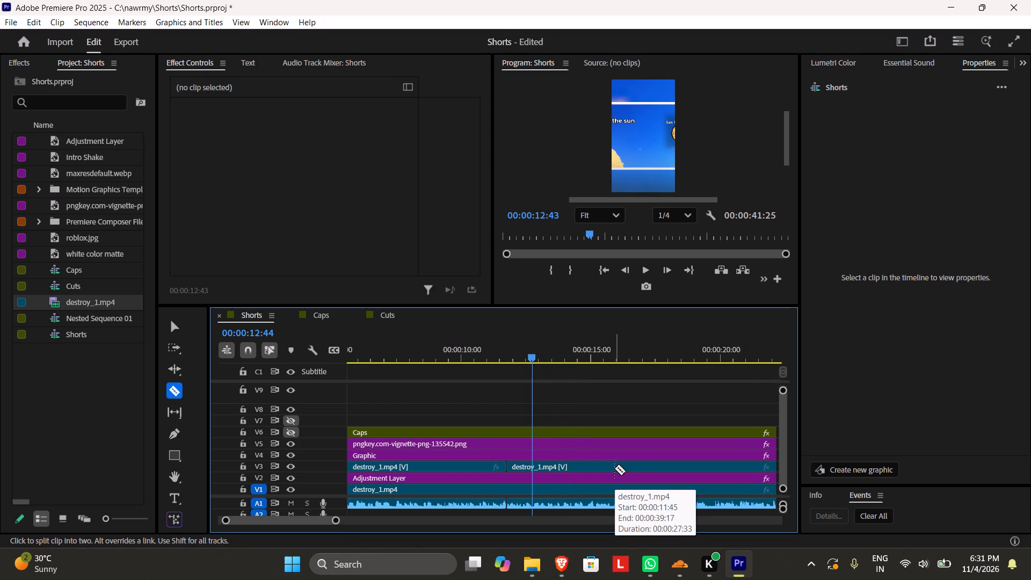
{"action": "key", "text": "Right"}
{"action": "key", "text": "Right"}
{"action": "key", "text": "Left"}
{"action": "key", "text": "Right"}
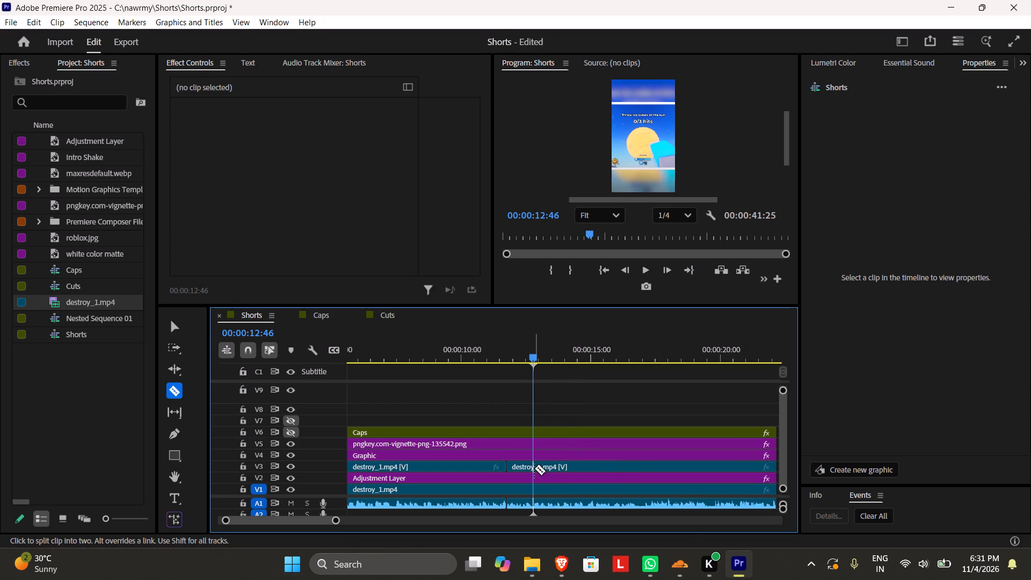
{"action": "left_click", "coordinate": [534, 468]}
Set the horizontal position of the short V3 sun temperature segment to 118 so the temperature gauge is in frame.
{"action": "key", "text": "v"}
{"action": "left_click", "coordinate": [517, 465]}
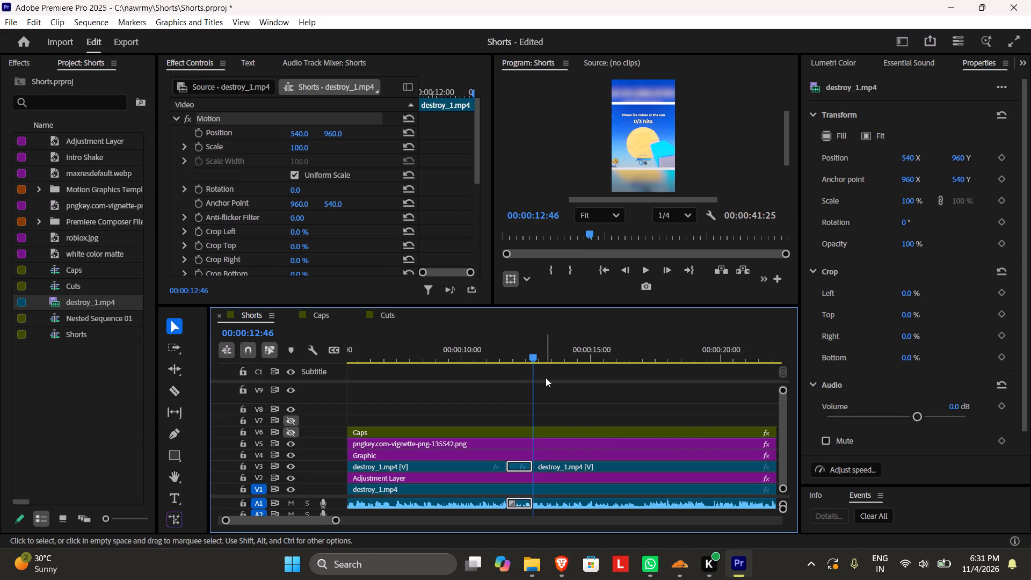
{"action": "left_click_drag", "start_coordinate": [537, 356], "coordinate": [527, 357]}
{"action": "left_click_drag", "start_coordinate": [299, 132], "coordinate": [57, 132]}
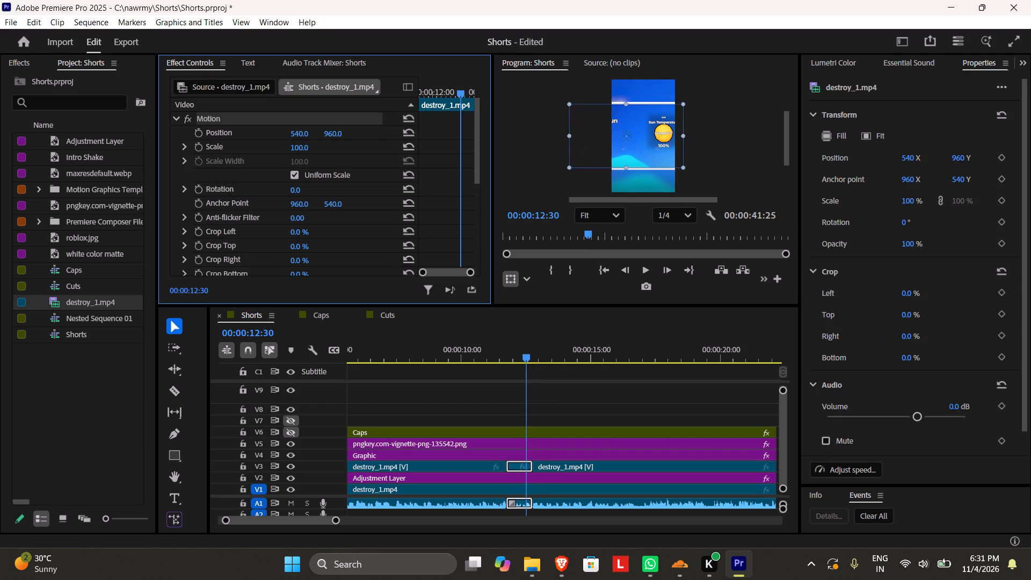
{"action": "left_click_drag", "start_coordinate": [57, 132], "coordinate": [18, 134]}
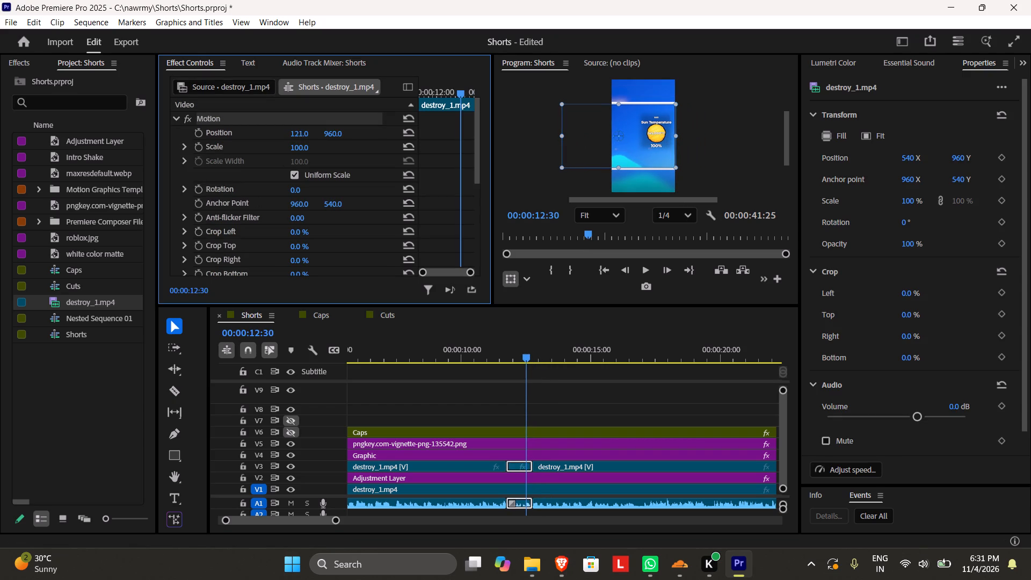
{"action": "left_click_drag", "start_coordinate": [18, 134], "coordinate": [17, 134]}
Find the first frame of the off-centre dark menu shot and split the V3 destroy_1.mp4 clip there, at 00:00:27:14.
{"action": "key", "text": "space"}
{"action": "scroll", "coordinate": [634, 439], "scroll_direction": "down", "scroll_amount": 5}
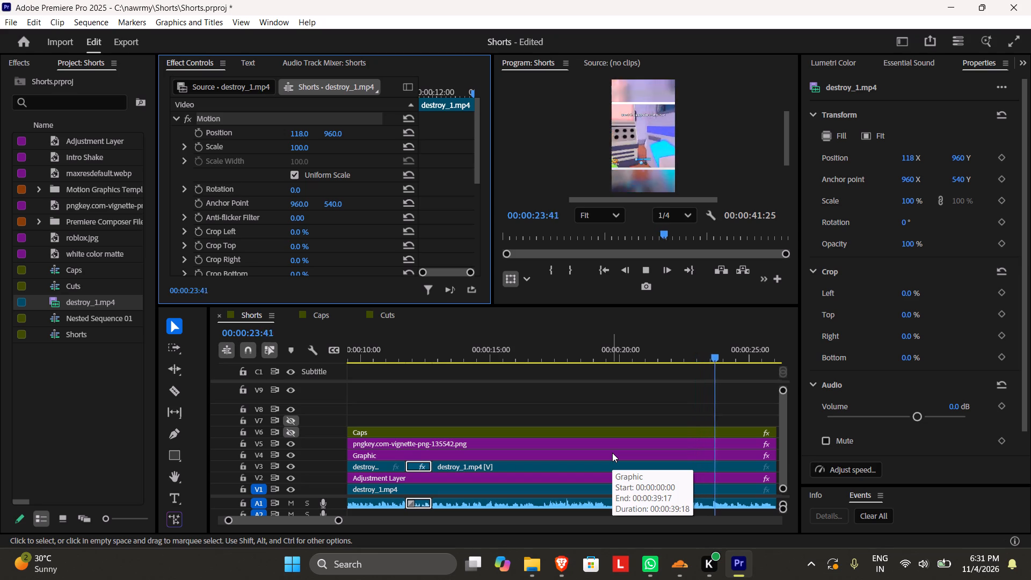
{"action": "scroll", "coordinate": [730, 475], "scroll_direction": "down", "scroll_amount": 6}
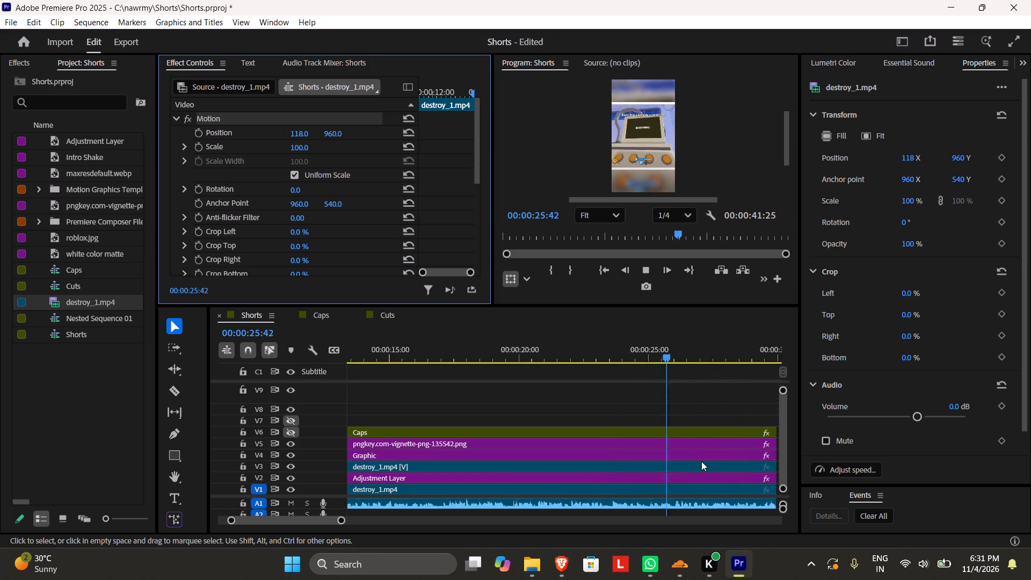
{"action": "scroll", "coordinate": [701, 461], "scroll_direction": "down", "scroll_amount": 3}
{"action": "key", "text": "space"}
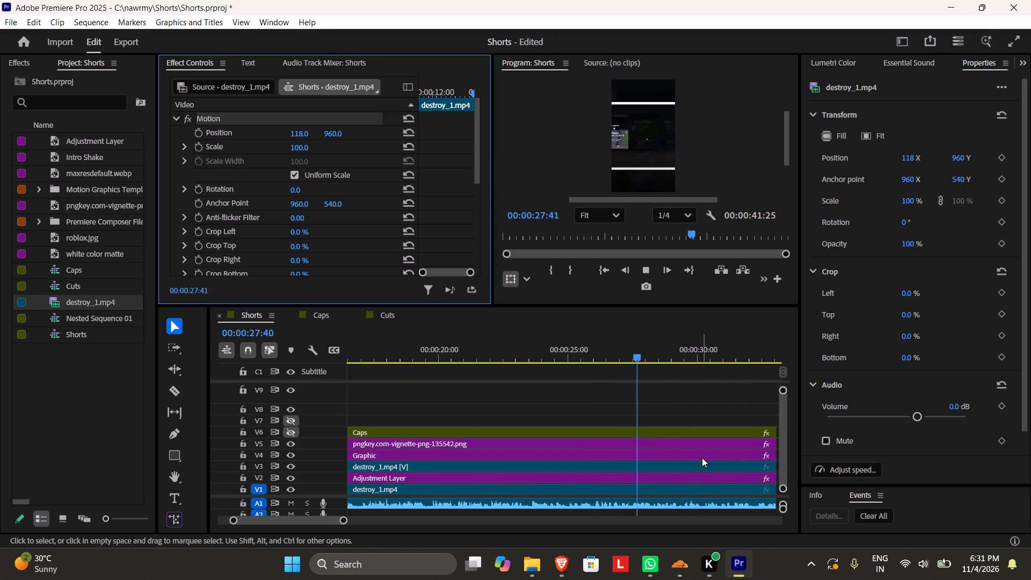
{"action": "key", "text": "Left"}
{"action": "key", "text": "Left"}
{"action": "key", "text": "Left"}
{"action": "key", "text": "Left"}
{"action": "key", "text": "Left"}
{"action": "key", "text": "Left"}
{"action": "key", "text": "Left"}
{"action": "key", "text": "Left"}
{"action": "key", "text": "Left"}
{"action": "key", "text": "Left"}
{"action": "key", "text": "Left"}
{"action": "key", "text": "Left"}
{"action": "key", "text": "Left"}
{"action": "key", "text": "Left"}
{"action": "key", "text": "Left"}
{"action": "key", "text": "Left"}
{"action": "key", "text": "Left"}
{"action": "key", "text": "Left"}
{"action": "key", "text": "Left"}
{"action": "key", "text": "Left"}
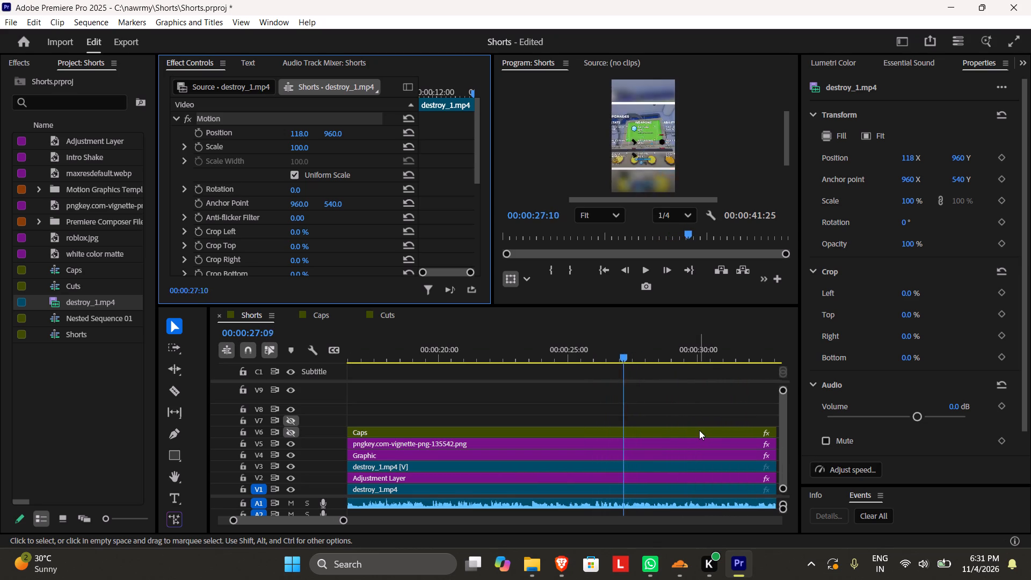
{"action": "key", "text": "Right"}
{"action": "key", "text": "Right"}
{"action": "key", "text": "Right"}
{"action": "key", "text": "Right"}
{"action": "key", "text": "Right"}
{"action": "key", "text": "Right"}
{"action": "key", "text": "Right"}
{"action": "key", "text": "Right"}
{"action": "key", "text": "Right"}
{"action": "key", "text": "Right"}
{"action": "key", "text": "Right"}
{"action": "key", "text": "Right"}
{"action": "key", "text": "Left"}
{"action": "key", "text": "Left"}
{"action": "key", "text": "Left"}
{"action": "key", "text": "Left"}
{"action": "key", "text": "Left"}
{"action": "key", "text": "Left"}
{"action": "key", "text": "Left"}
{"action": "key", "text": "Left"}
{"action": "key", "text": "Left"}
{"action": "key", "text": "Left"}
{"action": "key", "text": "Left"}
{"action": "key", "text": "Left"}
{"action": "key", "text": "Left"}
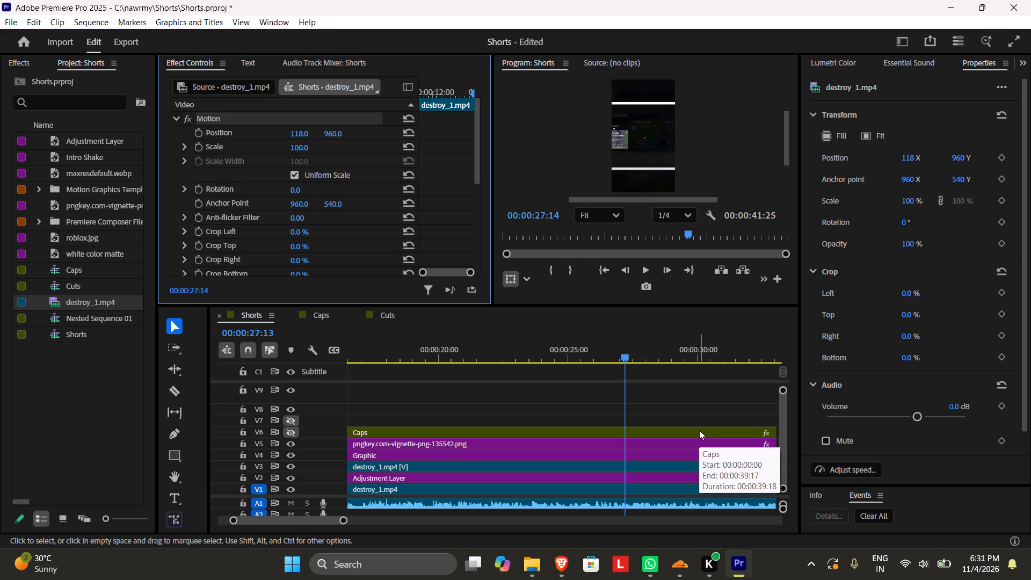
{"action": "key", "text": "Right"}
{"action": "key", "text": "Right"}
{"action": "key", "text": "Right"}
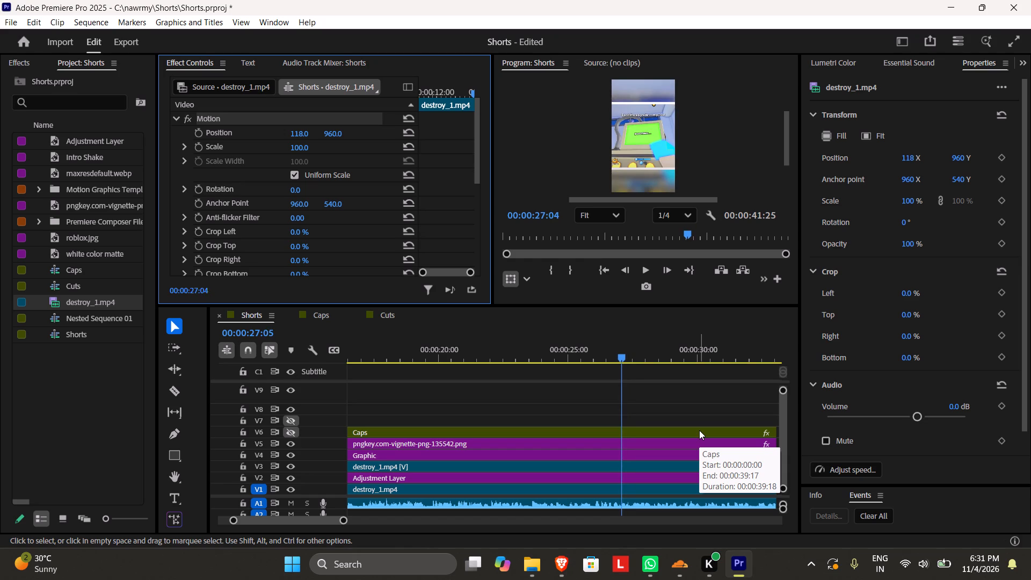
{"action": "key", "text": "Right"}
{"action": "key", "text": "Right"}
{"action": "key", "text": "Right"}
{"action": "key", "text": "Left"}
{"action": "key", "text": "Right"}
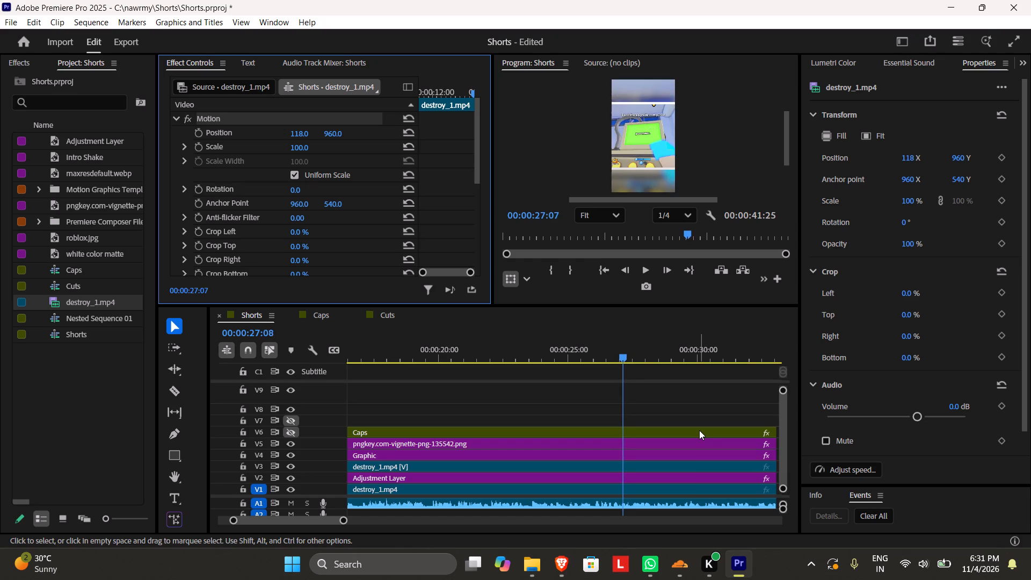
{"action": "key", "text": "Right"}
{"action": "key", "text": "Right"}
{"action": "key", "text": "Right"}
{"action": "key", "text": "Right"}
{"action": "key", "text": "Right"}
{"action": "key", "text": "Right"}
{"action": "key", "text": "Right"}
{"action": "key", "text": "Right"}
{"action": "key", "text": "Right"}
{"action": "key", "text": "Right"}
{"action": "key", "text": "Right"}
{"action": "key", "text": "Right"}
{"action": "key", "text": "Left"}
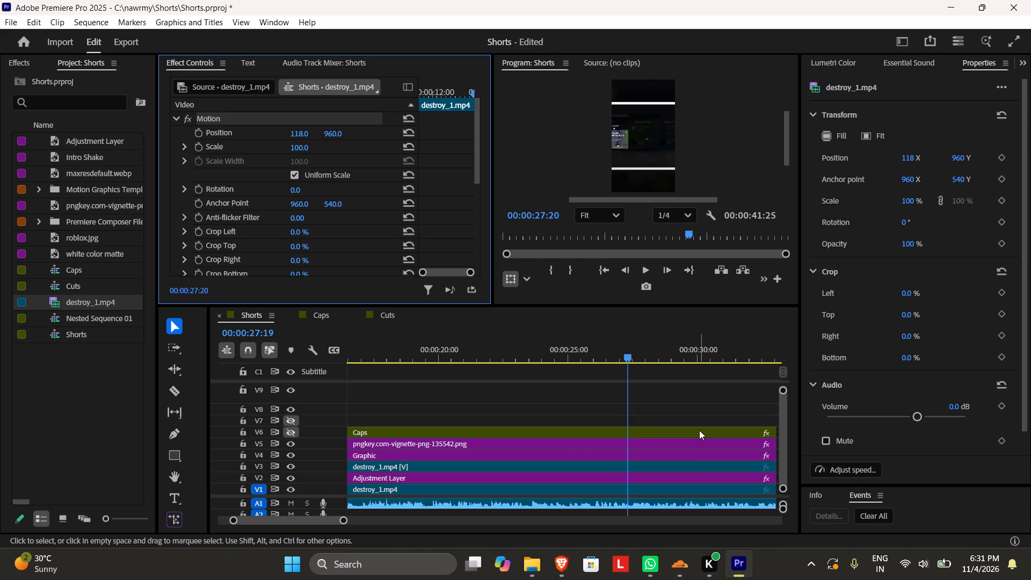
{"action": "key", "text": "Left"}
{"action": "key", "text": "Left"}
{"action": "key", "text": "Left"}
{"action": "key", "text": "Left"}
{"action": "key", "text": "Left"}
{"action": "key", "text": "Left"}
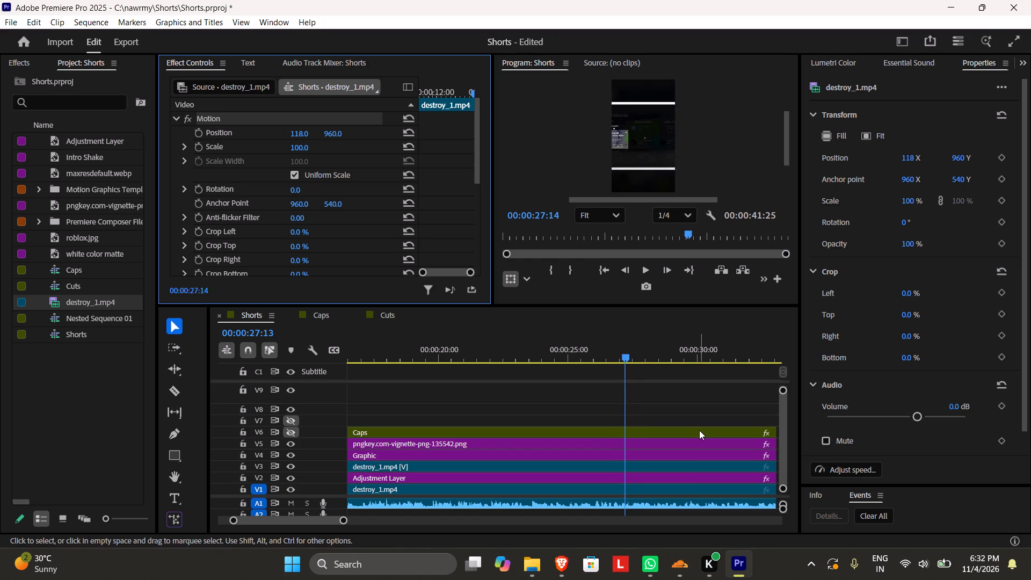
{"action": "key", "text": "Right"}
{"action": "key", "text": "Left"}
{"action": "key", "text": "Right"}
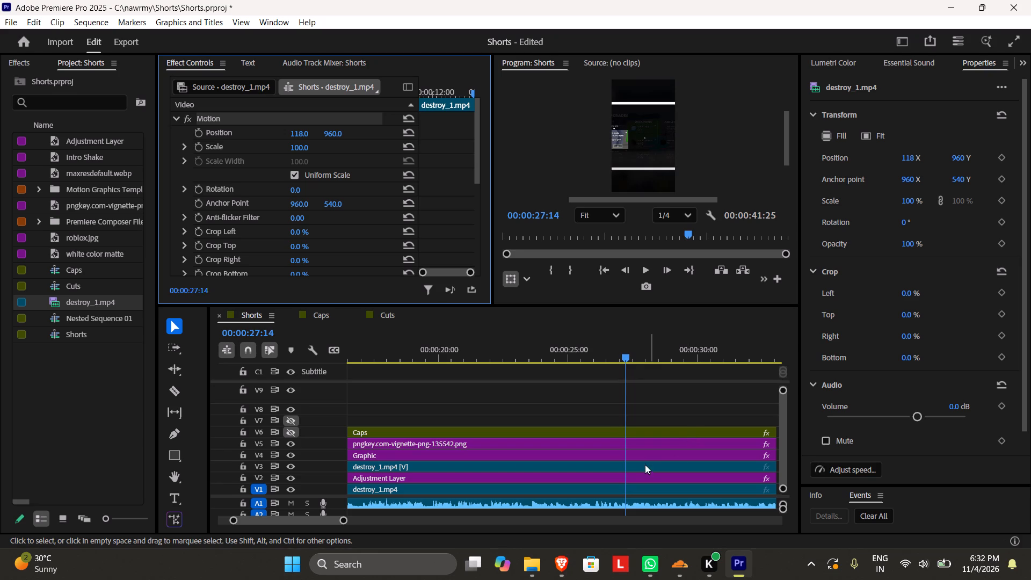
{"action": "key", "text": "c"}
{"action": "left_click", "coordinate": [627, 468]}
{"action": "key", "text": "b"}
{"action": "left_click", "coordinate": [649, 465]}
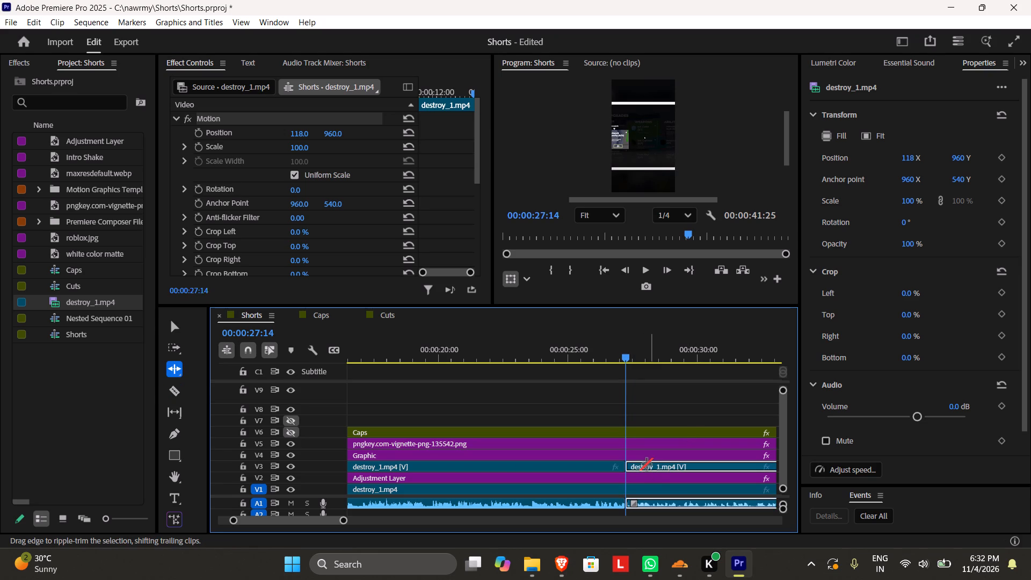
{"action": "key", "text": "v"}
Find where the dark menu shot ends and split the V3 destroy_1.mp4 clip there, at 00:00:29:26.
{"action": "key", "text": "space"}
{"action": "scroll", "coordinate": [654, 465], "scroll_direction": "down", "scroll_amount": 4}
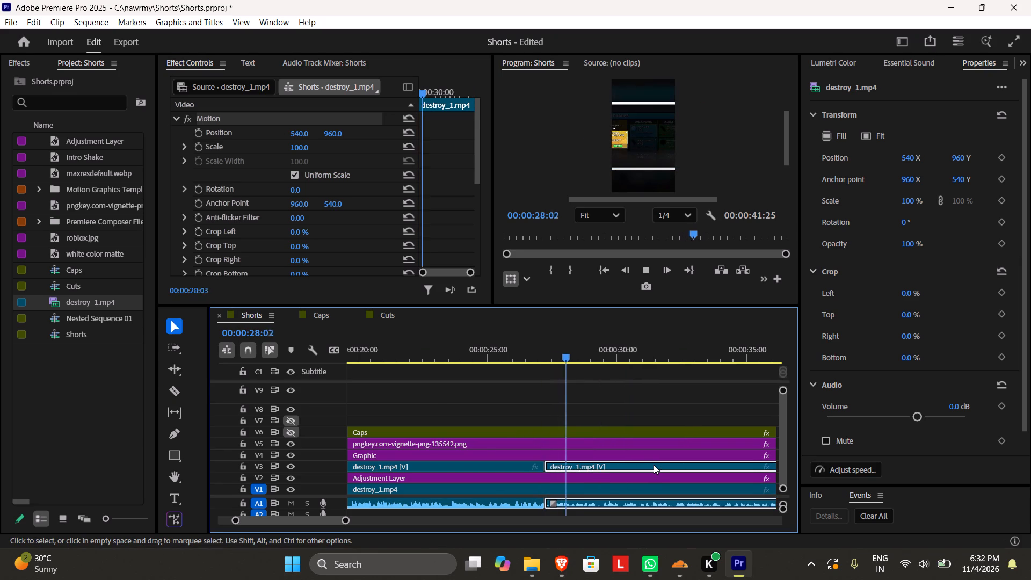
{"action": "key", "text": "space"}
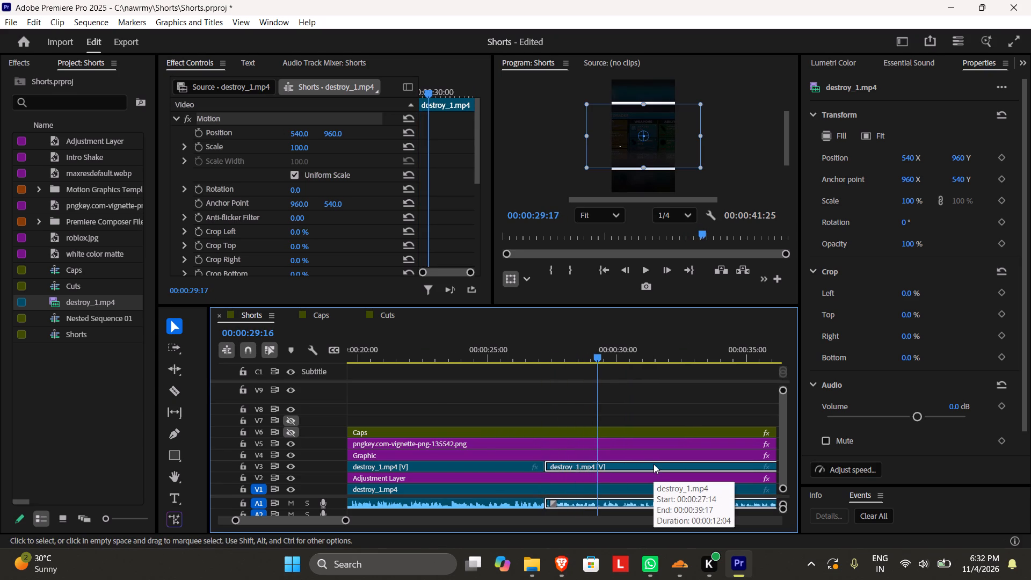
{"action": "key", "text": "space"}
{"action": "key", "text": "space"}
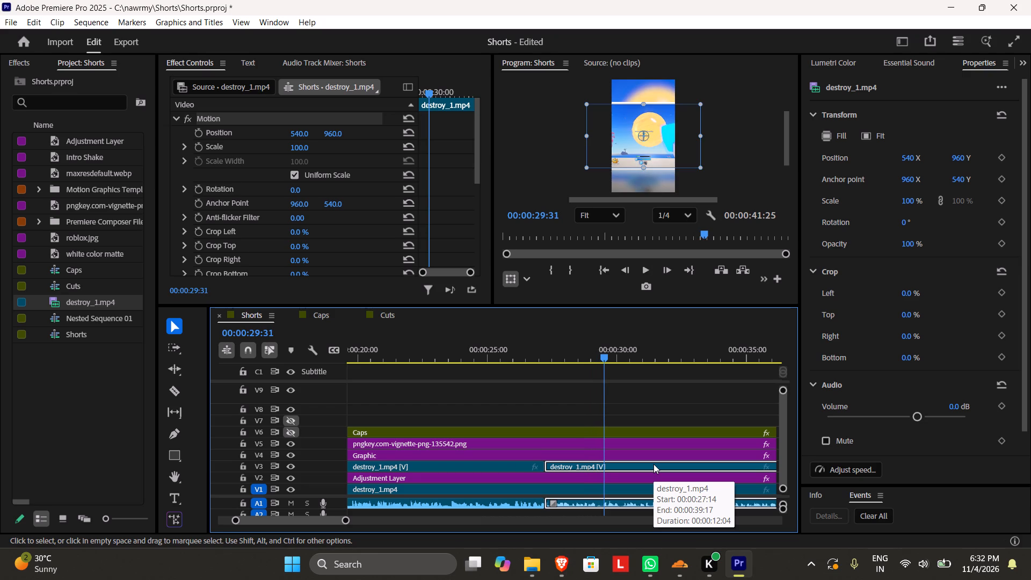
{"action": "key", "text": "Left"}
{"action": "key", "text": "Left"}
{"action": "key", "text": "Left"}
{"action": "key", "text": "Left"}
{"action": "key", "text": "Left"}
{"action": "key", "text": "Left"}
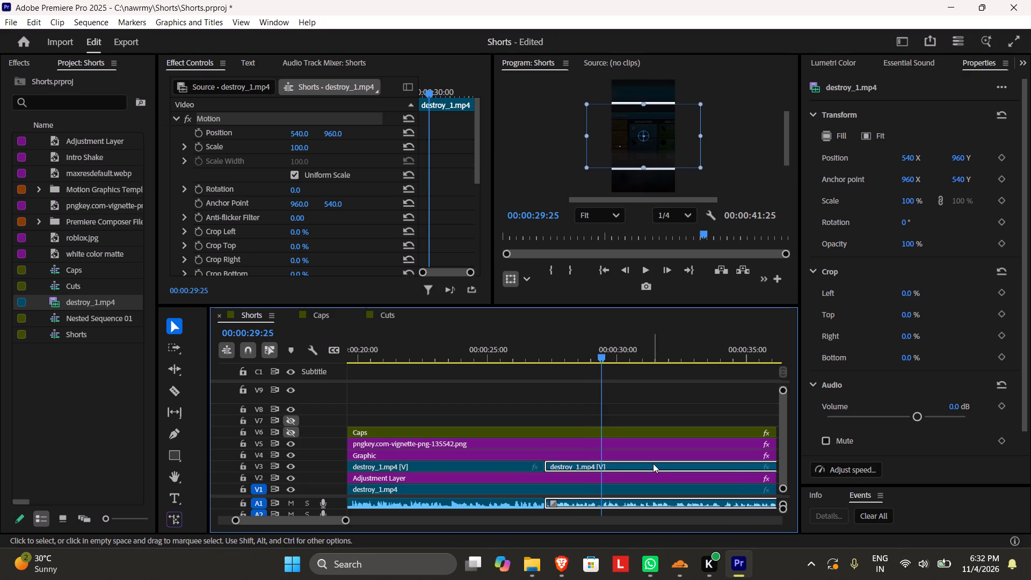
{"action": "key", "text": "Right"}
{"action": "key", "text": "c"}
{"action": "left_click", "coordinate": [605, 463]}
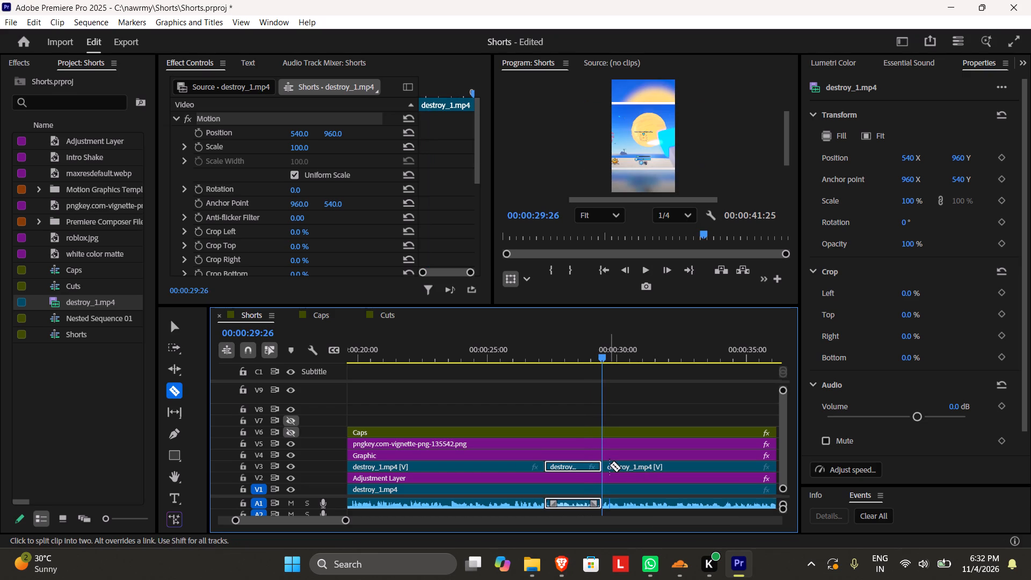
{"action": "key", "text": "v"}
Set the horizontal position of the short V3 dark menu segment to 926 so the menu card is in frame.
{"action": "left_click", "coordinate": [588, 350]}
{"action": "left_click", "coordinate": [572, 464]}
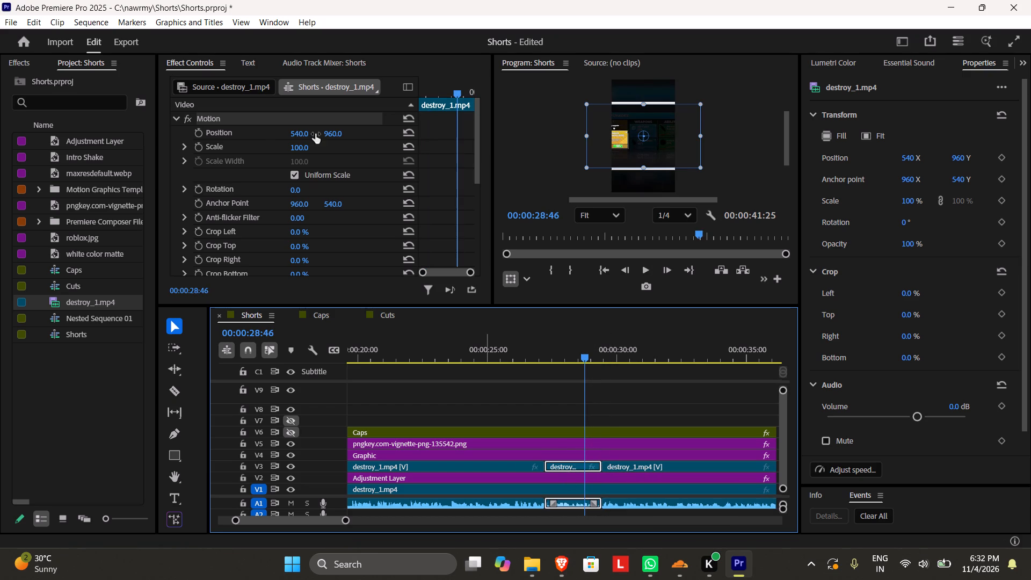
{"action": "left_click_drag", "start_coordinate": [304, 136], "coordinate": [557, 141]}
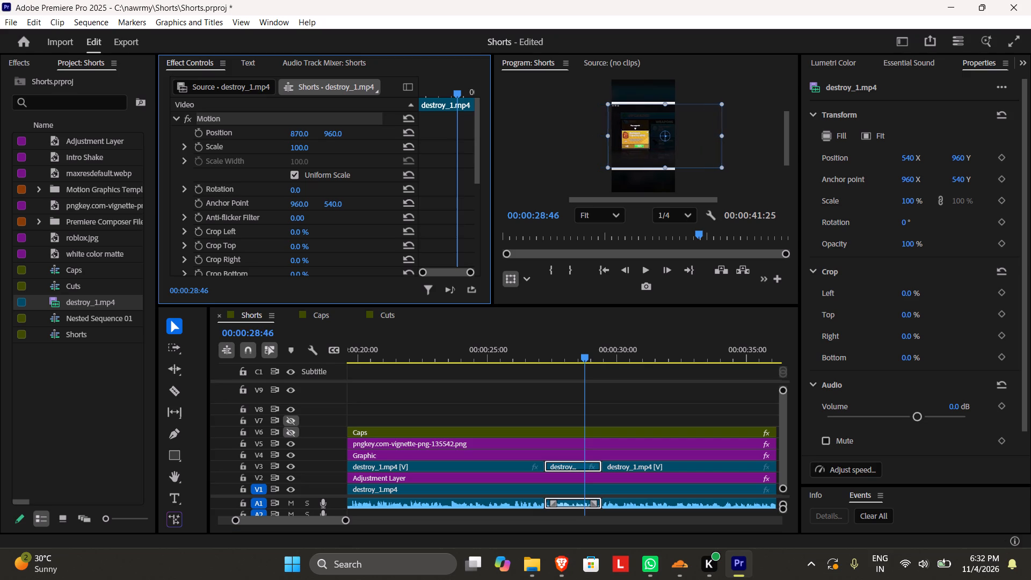
{"action": "left_click_drag", "start_coordinate": [557, 141], "coordinate": [563, 142]}
Play the short from the reframed menu shot through to the end card, and save the project.
{"action": "left_click", "coordinate": [548, 352]}
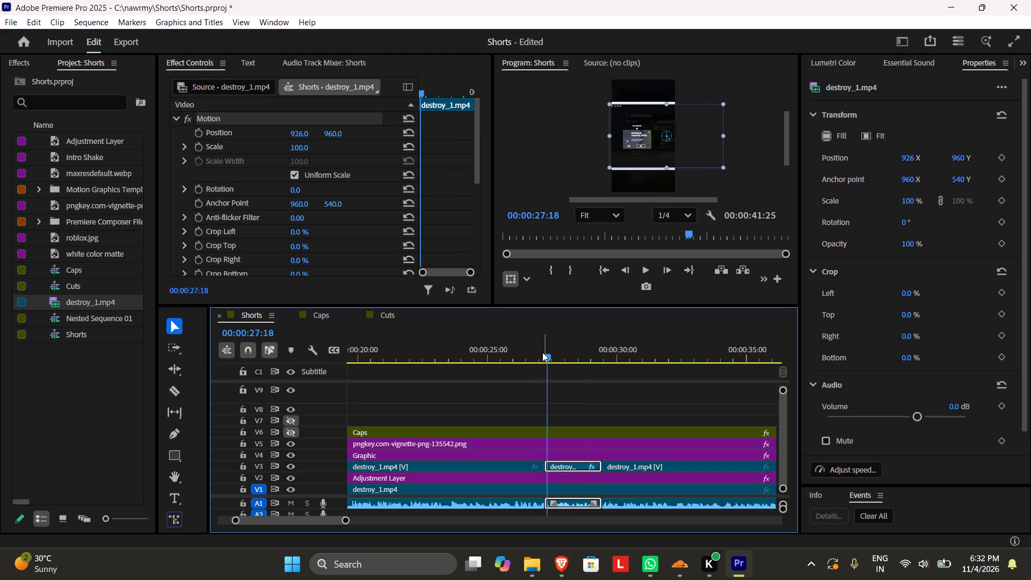
{"action": "left_click", "coordinate": [542, 352]}
{"action": "key", "text": "space"}
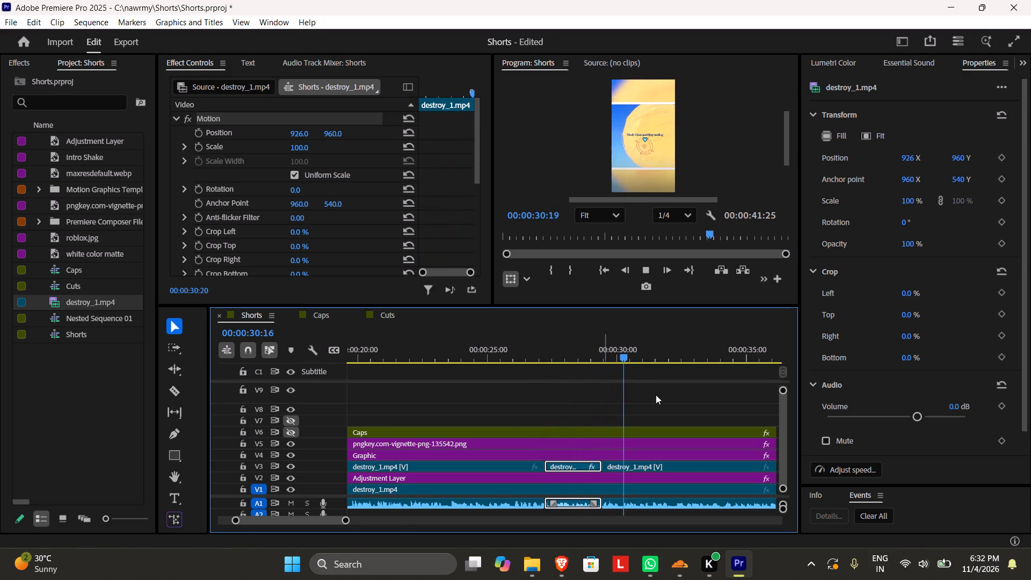
{"action": "scroll", "coordinate": [662, 405], "scroll_direction": "down", "scroll_amount": 5}
{"action": "left_click_drag", "start_coordinate": [347, 524], "coordinate": [360, 523]}
{"action": "scroll", "coordinate": [496, 483], "scroll_direction": "down", "scroll_amount": 4}
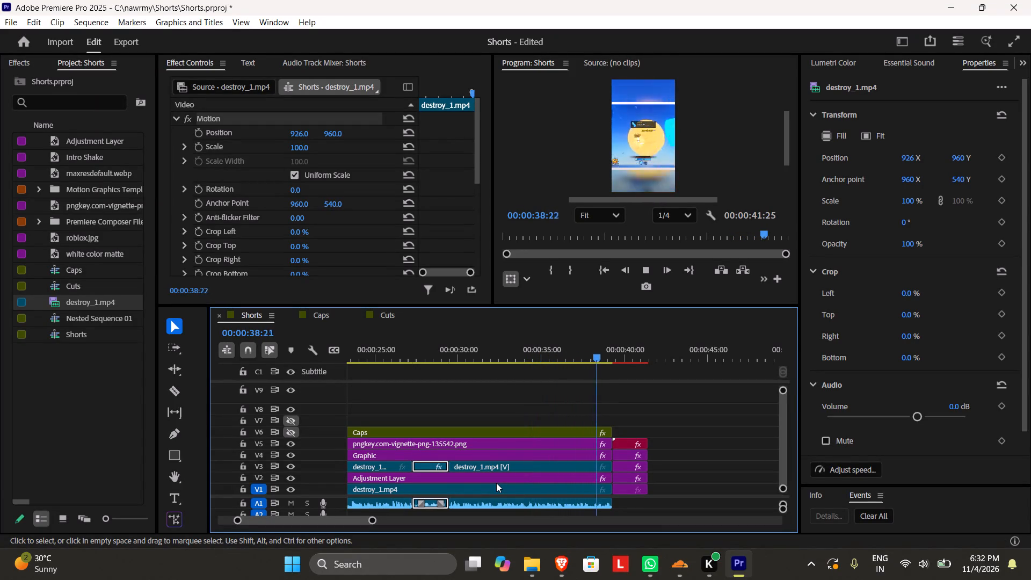
{"action": "key", "text": "space"}
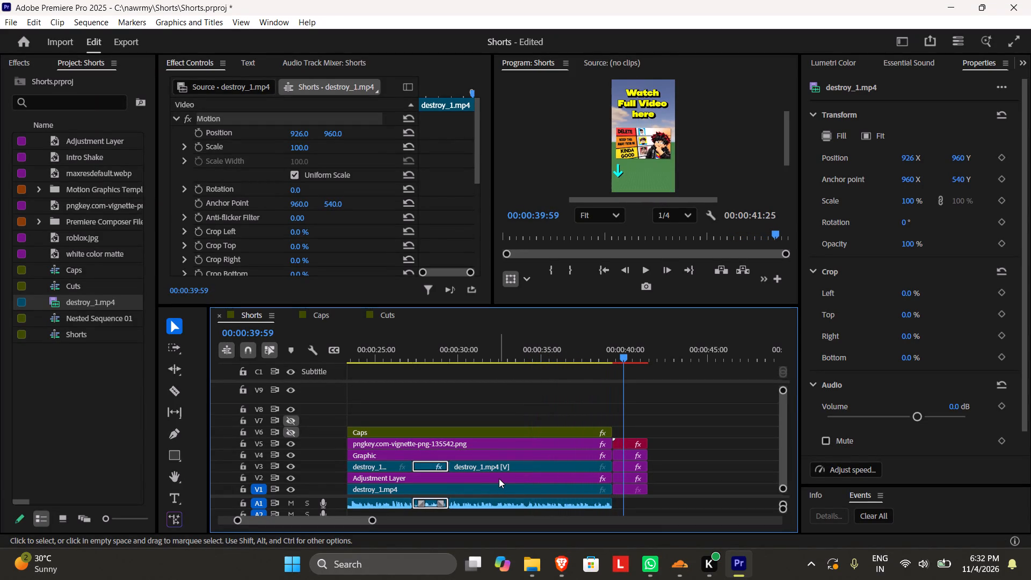
{"action": "key", "text": "ctrl+s"}
Create subtitle captions from the Shorts sequence transcript with a maximum length of 7 characters.
{"action": "left_click_drag", "start_coordinate": [373, 520], "coordinate": [441, 513]}
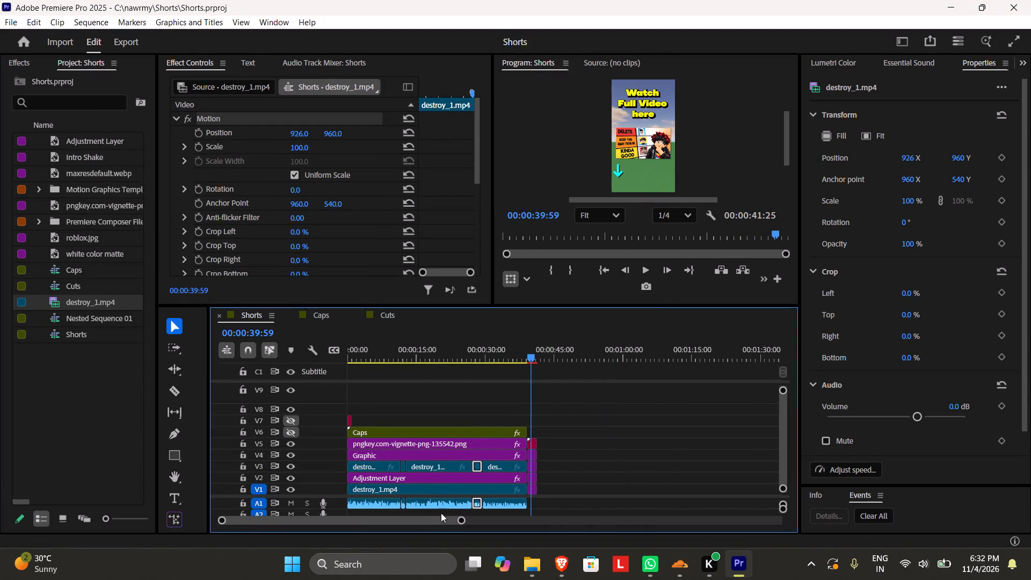
{"action": "left_click_drag", "start_coordinate": [441, 513], "coordinate": [439, 514]}
{"action": "left_click_drag", "start_coordinate": [519, 347], "coordinate": [288, 353]}
{"action": "left_click", "coordinate": [257, 60]}
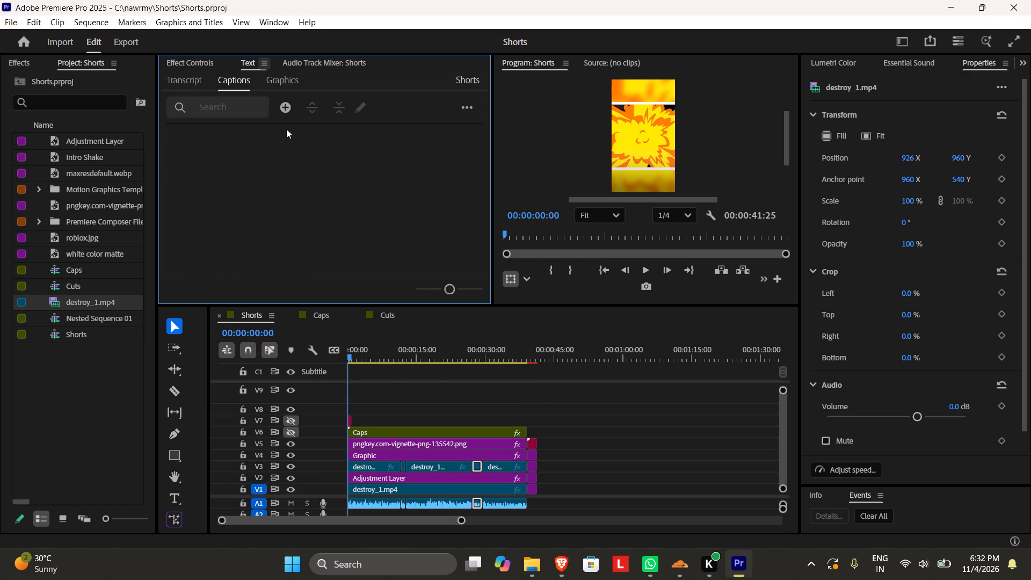
{"action": "left_click", "coordinate": [178, 76]}
{"action": "left_click", "coordinate": [414, 104]}
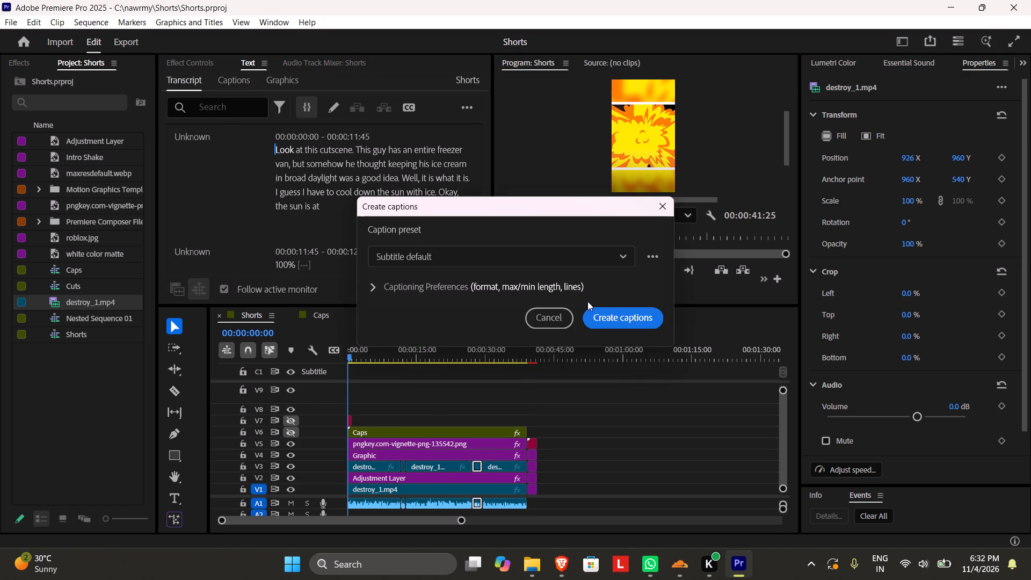
{"action": "left_click", "coordinate": [444, 280]}
{"action": "left_click_drag", "start_coordinate": [523, 462], "coordinate": [263, 451]}
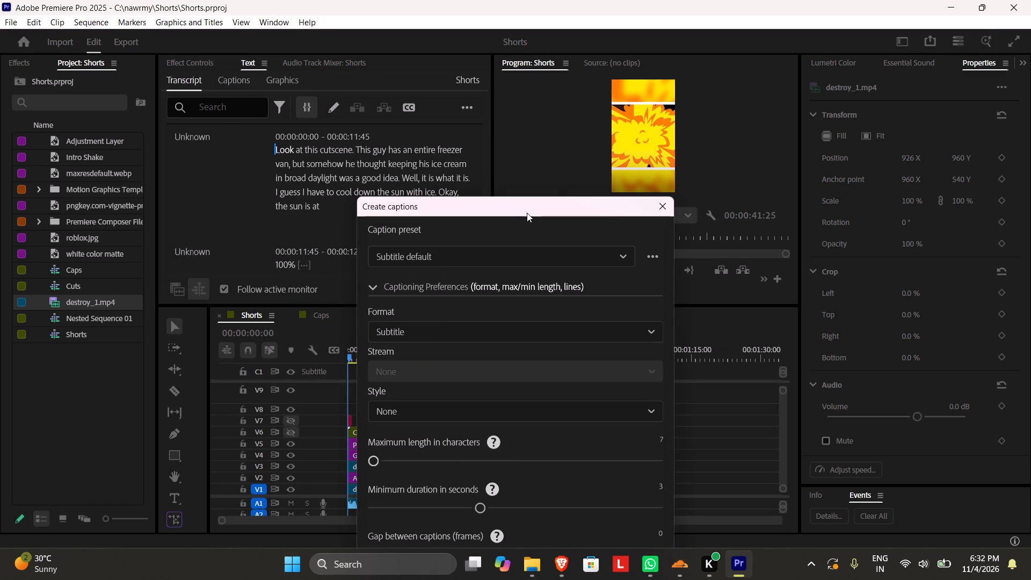
{"action": "left_click_drag", "start_coordinate": [520, 209], "coordinate": [488, 46]}
{"action": "left_click", "coordinate": [369, 440]}
{"action": "left_click", "coordinate": [599, 477]}
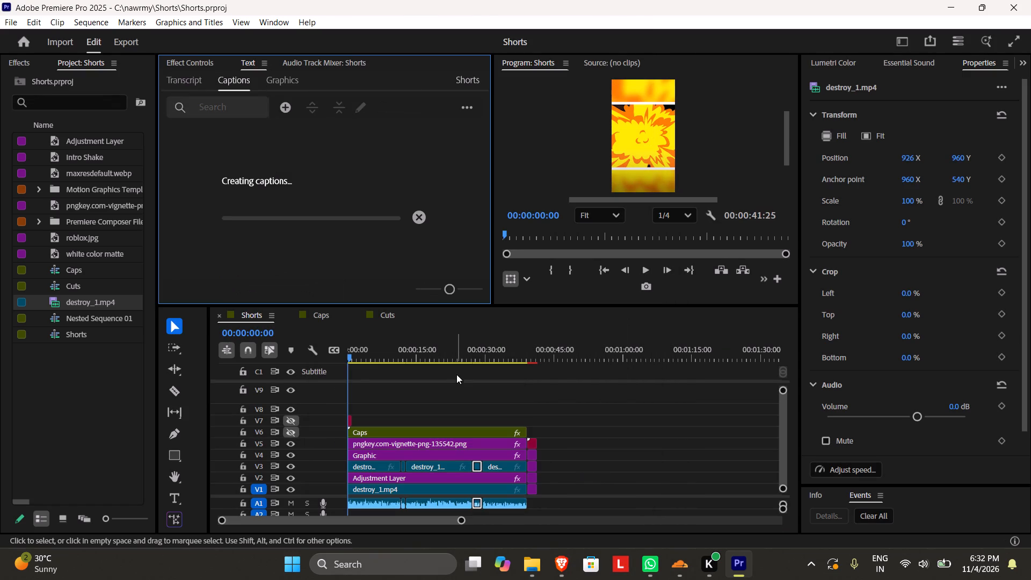
Delete the old empty C1 subtitle track beneath the newly captioned track.
{"action": "left_click", "coordinate": [316, 392]}
{"action": "right_click", "coordinate": [316, 391]}
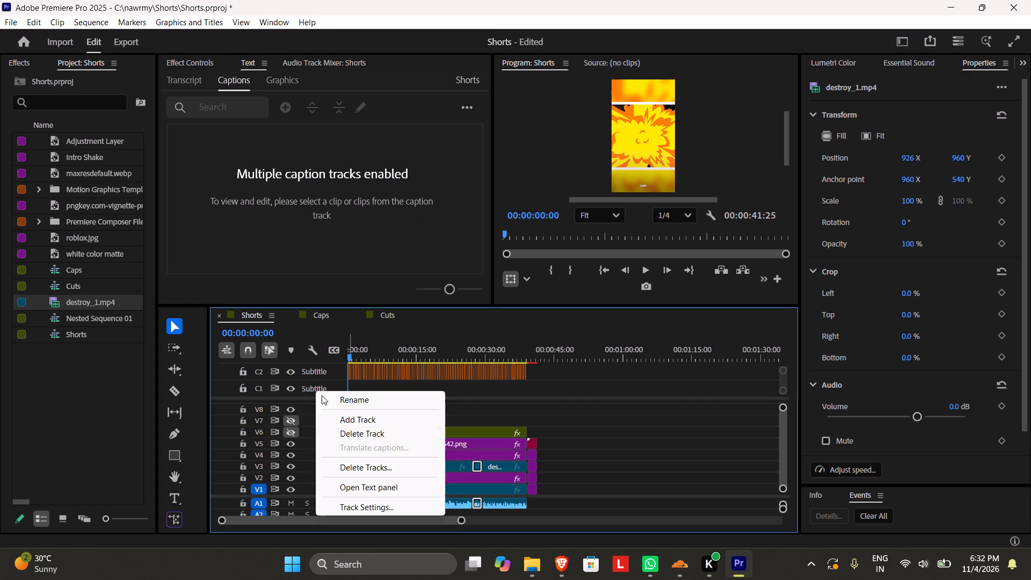
{"action": "left_click", "coordinate": [360, 438]}
Play the short from the beginning and check the generated captions against the speech.
{"action": "key", "text": "space"}
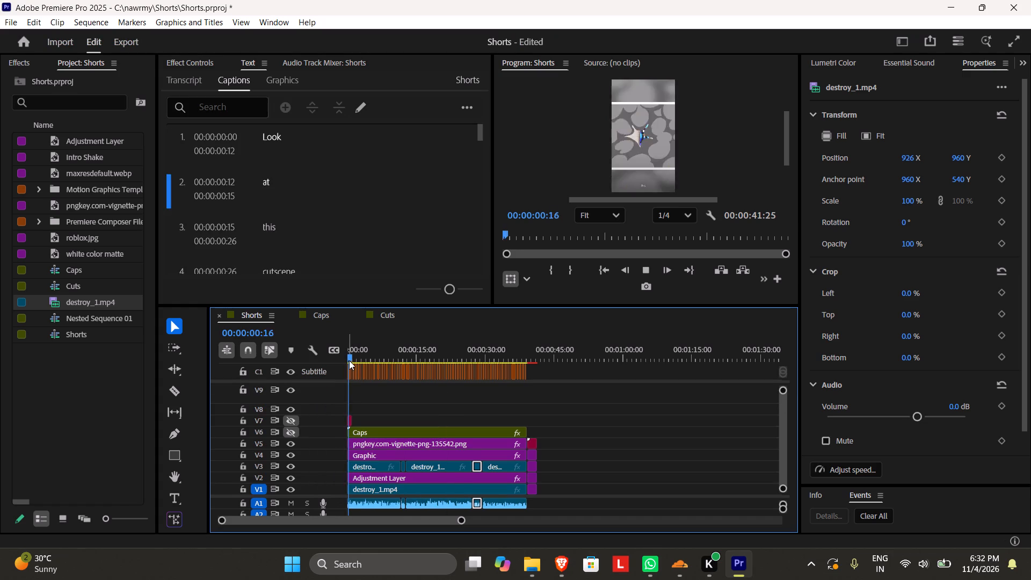
{"action": "key", "text": "space"}
{"action": "key", "text": "space"}
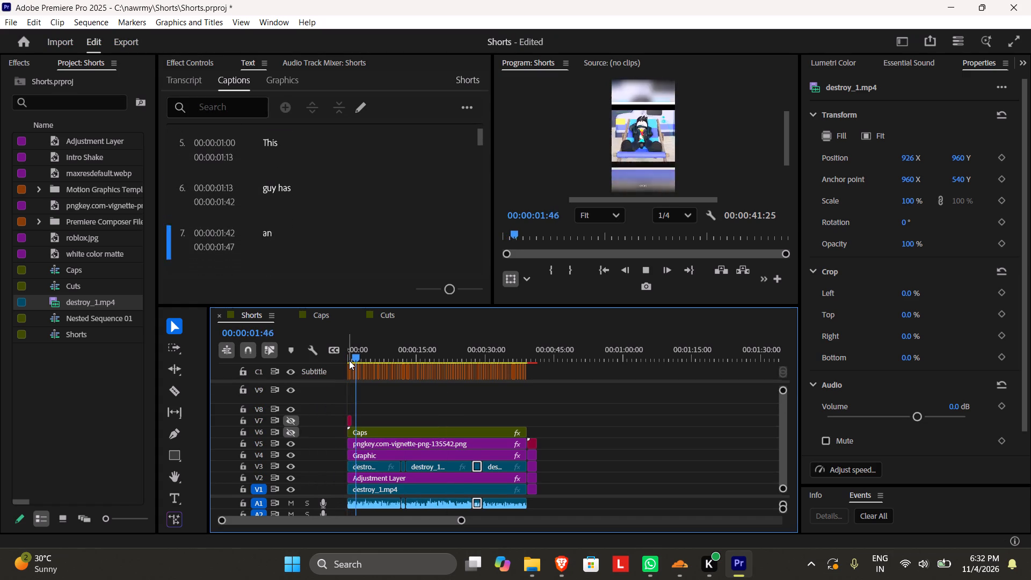
{"action": "key", "text": "space"}
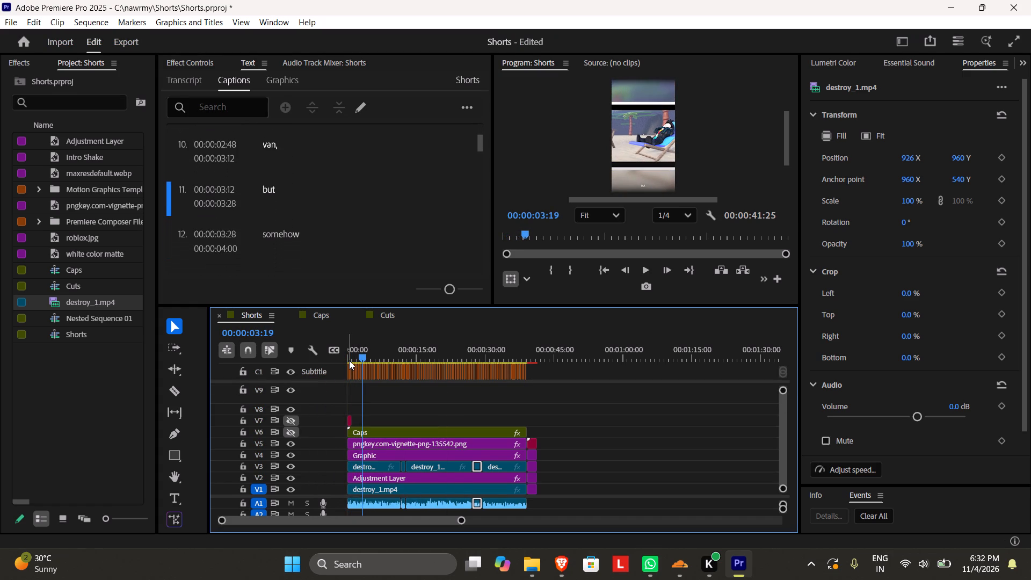
{"action": "key", "text": "space"}
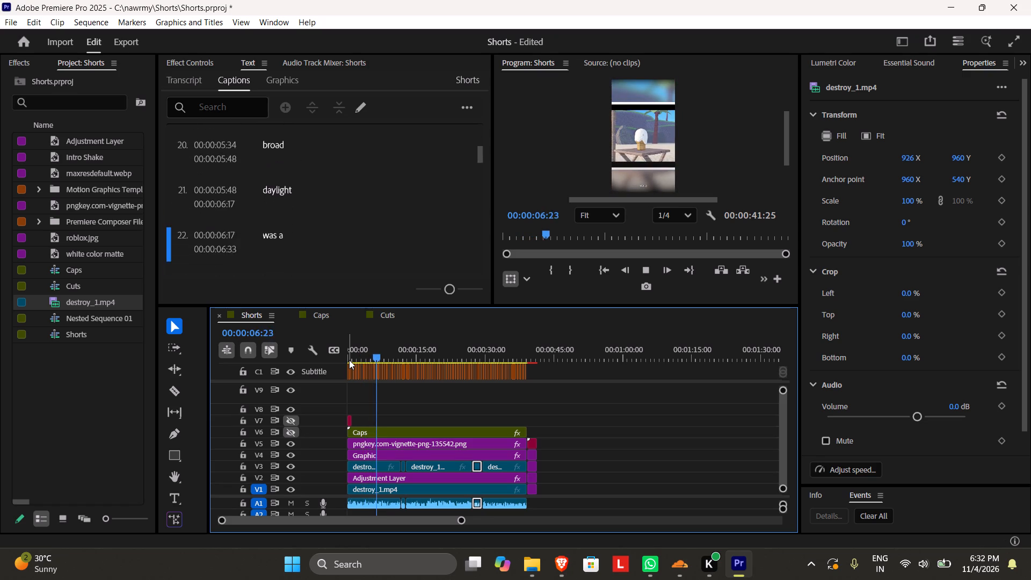
{"action": "key", "text": "space"}
{"action": "key", "text": "space"}
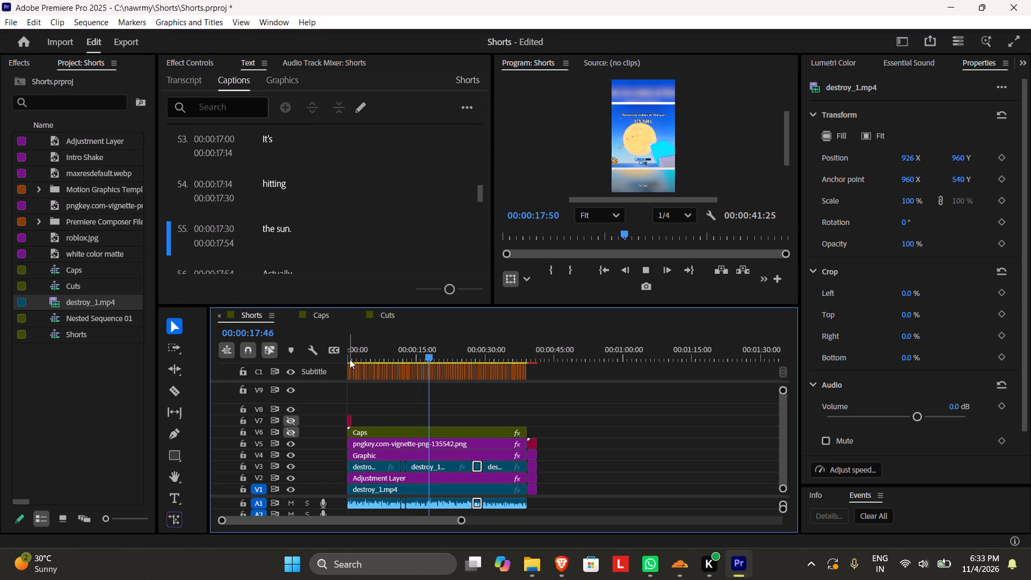
{"action": "key", "text": "space"}
Replace the "It's" text of caption 53, at 00:00:17:00, with "wait".
{"action": "scroll", "coordinate": [330, 175], "scroll_direction": "up", "scroll_amount": 3}
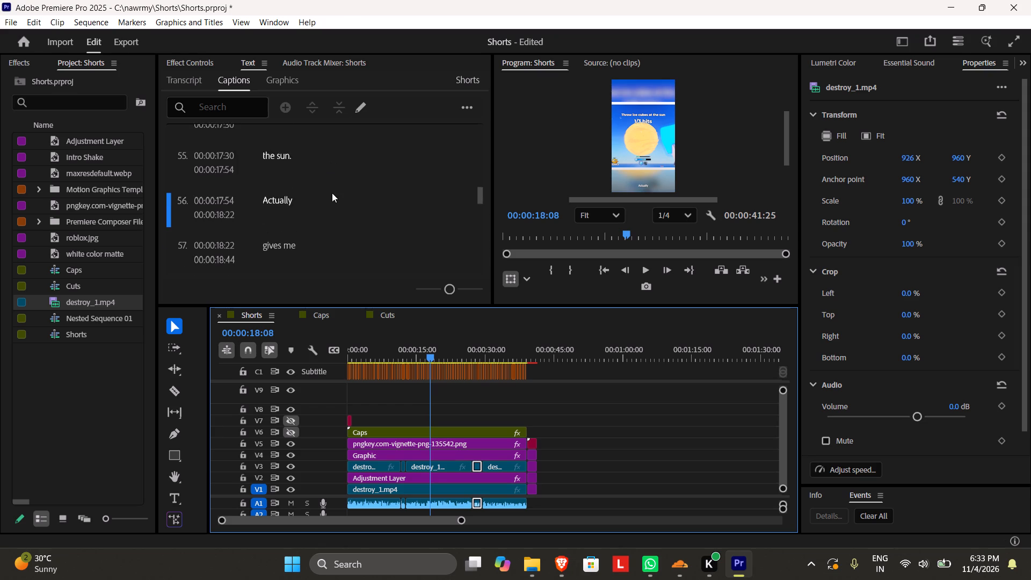
{"action": "scroll", "coordinate": [332, 193], "scroll_direction": "up", "scroll_amount": 20}
{"action": "scroll", "coordinate": [332, 193], "scroll_direction": "up", "scroll_amount": 3}
{"action": "double_click", "coordinate": [278, 207]}
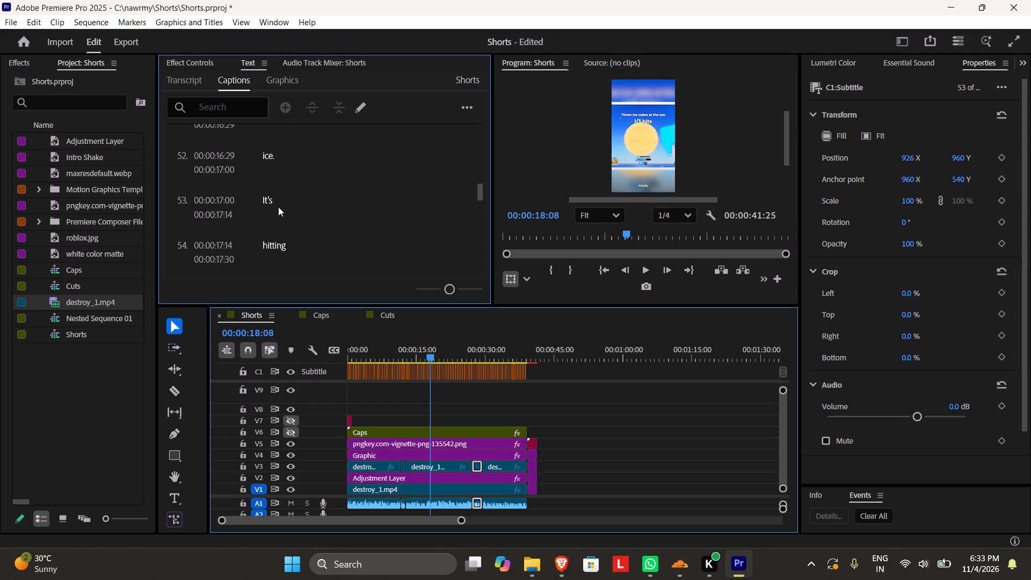
{"action": "type", "text": "WAIT"}
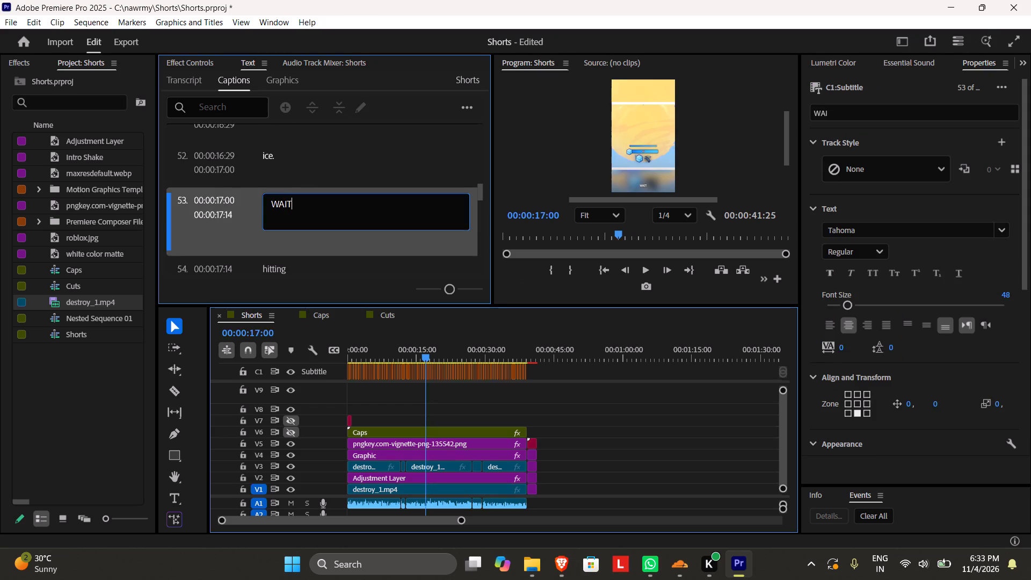
{"action": "left_click", "coordinate": [294, 216]}
{"action": "left_click_drag", "start_coordinate": [304, 211], "coordinate": [185, 209]}
{"action": "type", "text": "ESIT"}
{"action": "key", "text": "ctrl+a"}
{"action": "type", "text": "wait"}
{"action": "left_click", "coordinate": [270, 150]}
Play the rest of the short to check its captions, and change the final caption to "Sun".
{"action": "key", "text": "space"}
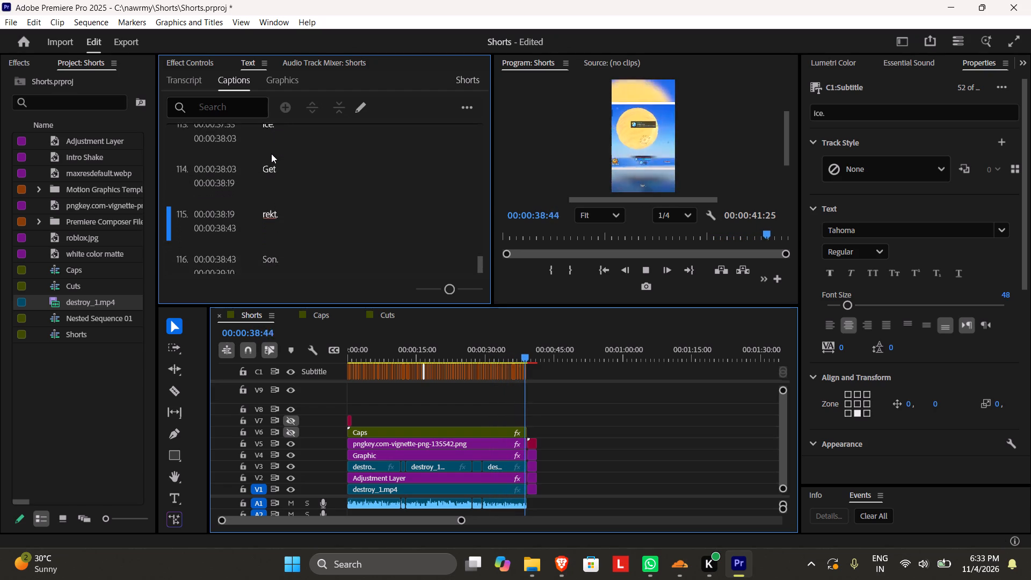
{"action": "double_click", "coordinate": [275, 235]}
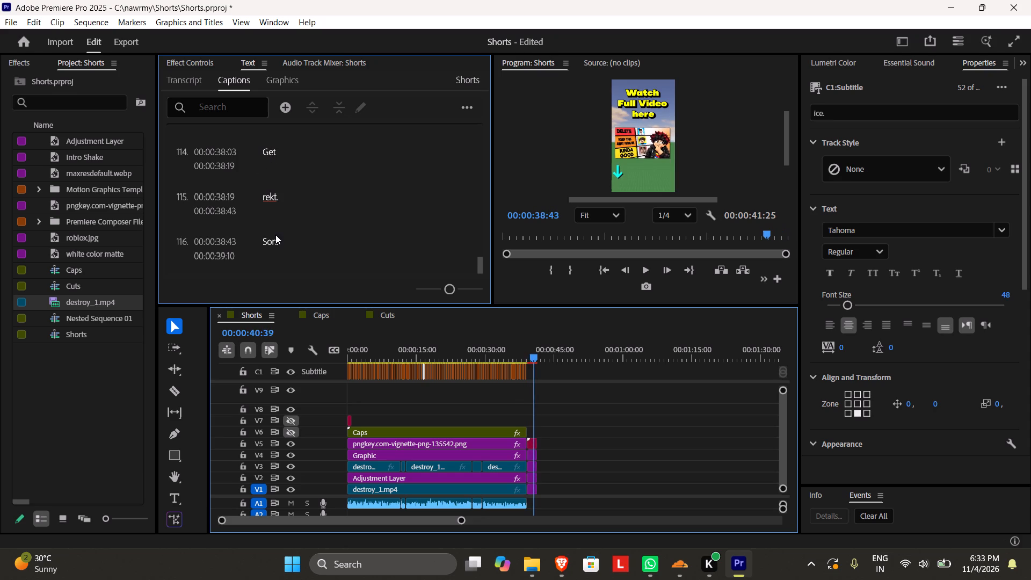
{"action": "type", "text": "Sun"}
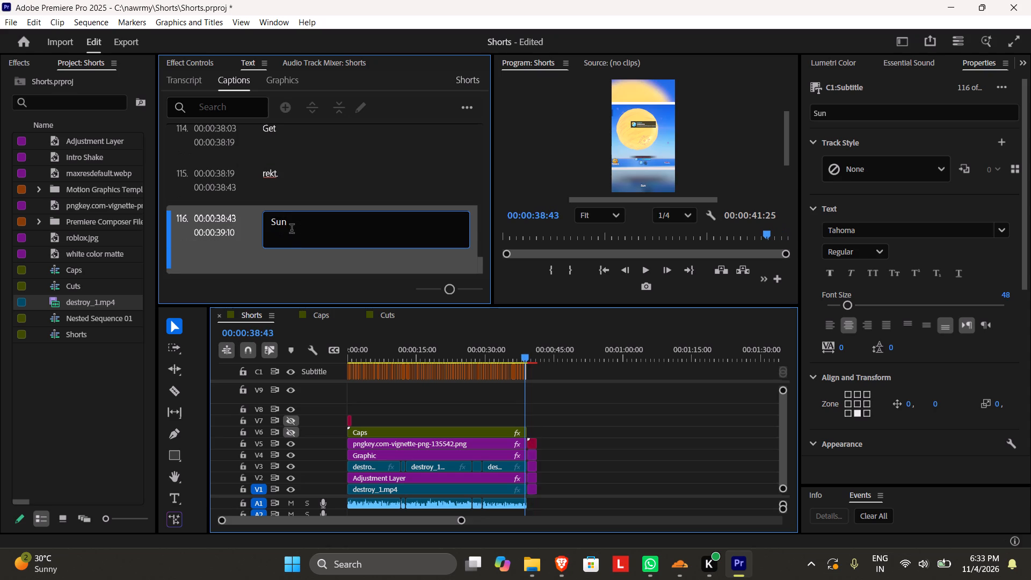
Remove the full stop from the "rekt." caption, play it back briefly, and save the project.
{"action": "left_click", "coordinate": [335, 179]}
{"action": "double_click", "coordinate": [316, 205]}
{"action": "left_click", "coordinate": [329, 201]}
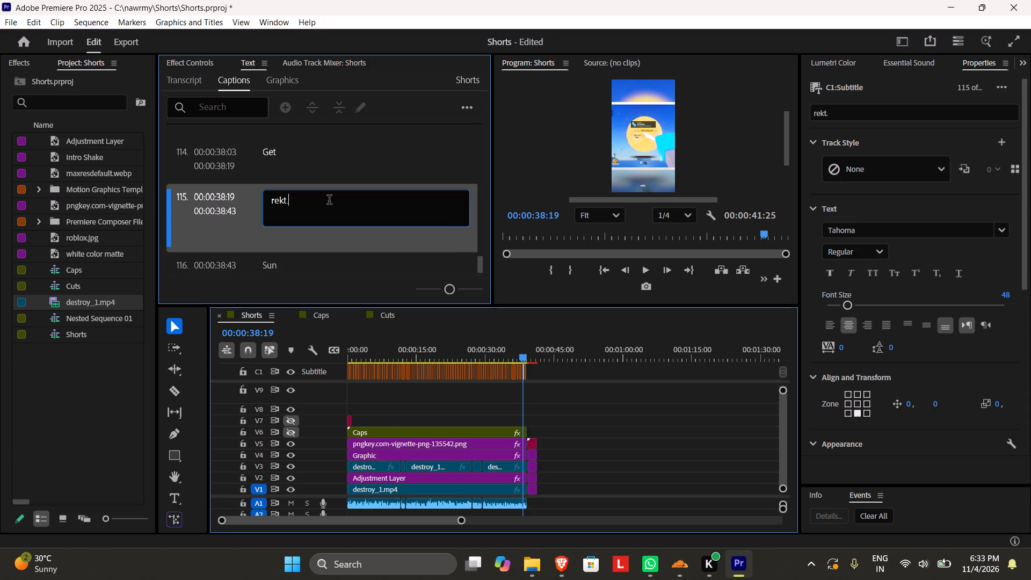
{"action": "key", "text": "BackSpace"}
{"action": "left_click", "coordinate": [357, 164]}
{"action": "key", "text": "space"}
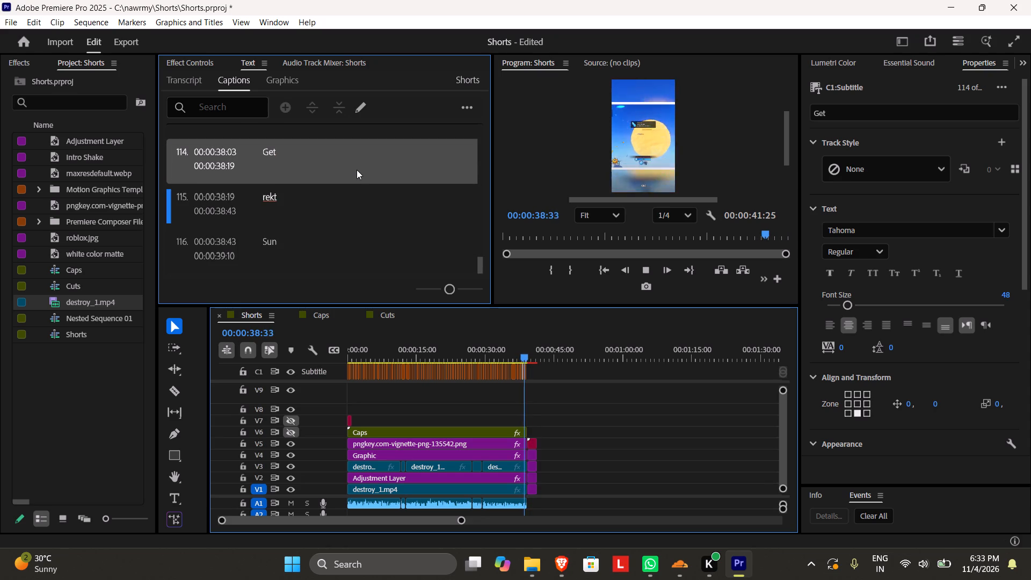
{"action": "left_click", "coordinate": [598, 421]}
{"action": "key", "text": "ctrl+s"}
Apply the first saved text style to all subtitle captions, set their font size to 110, and save the project.
{"action": "left_click_drag", "start_coordinate": [584, 374], "coordinate": [114, 335]}
{"action": "left_click", "coordinate": [1012, 173]}
{"action": "left_click", "coordinate": [856, 228]}
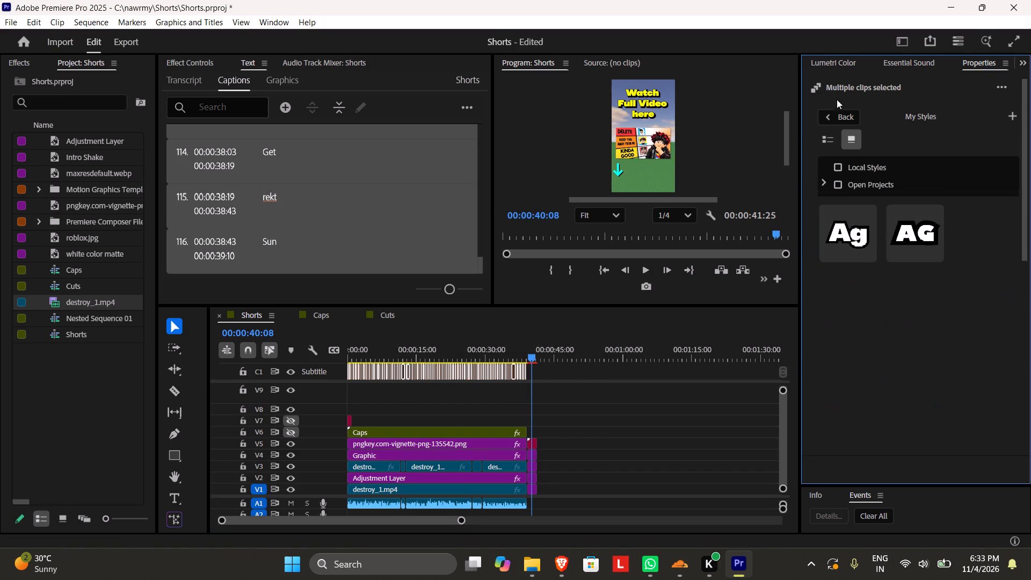
{"action": "left_click", "coordinate": [837, 112]}
{"action": "left_click", "coordinate": [1000, 293]}
{"action": "type", "text": "110"}
{"action": "key", "text": "Return"}
{"action": "left_click", "coordinate": [698, 439]}
{"action": "left_click_drag", "start_coordinate": [605, 379], "coordinate": [82, 366]}
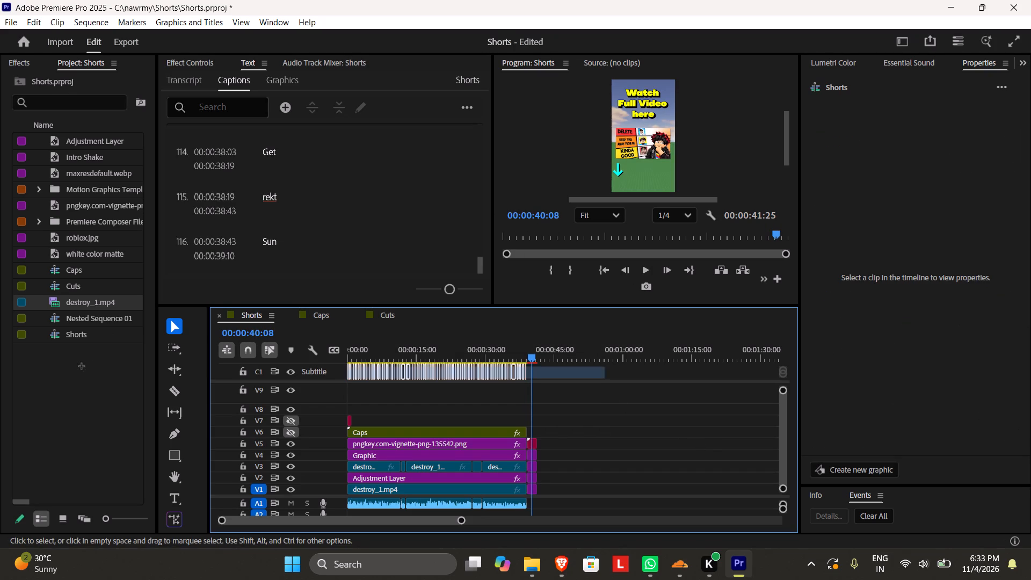
{"action": "key", "text": "ctrl+s"}
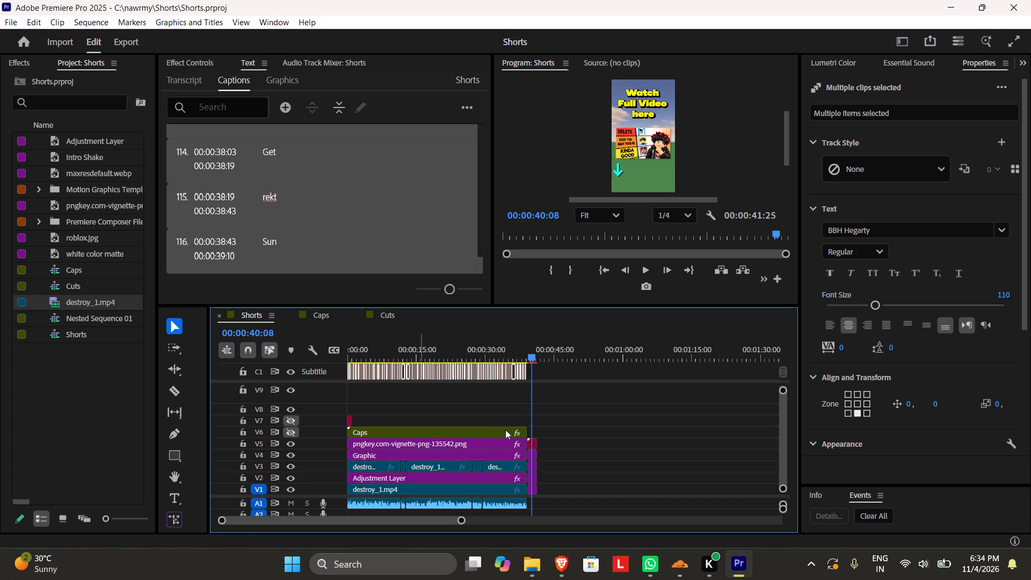
Upgrade all styled captions on the C1 subtitle track to graphics.
{"action": "left_click", "coordinate": [599, 404]}
{"action": "left_click_drag", "start_coordinate": [480, 343], "coordinate": [474, 344]}
{"action": "left_click_drag", "start_coordinate": [559, 372], "coordinate": [191, 375]}
{"action": "left_click", "coordinate": [201, 21]}
{"action": "left_click", "coordinate": [237, 197]}
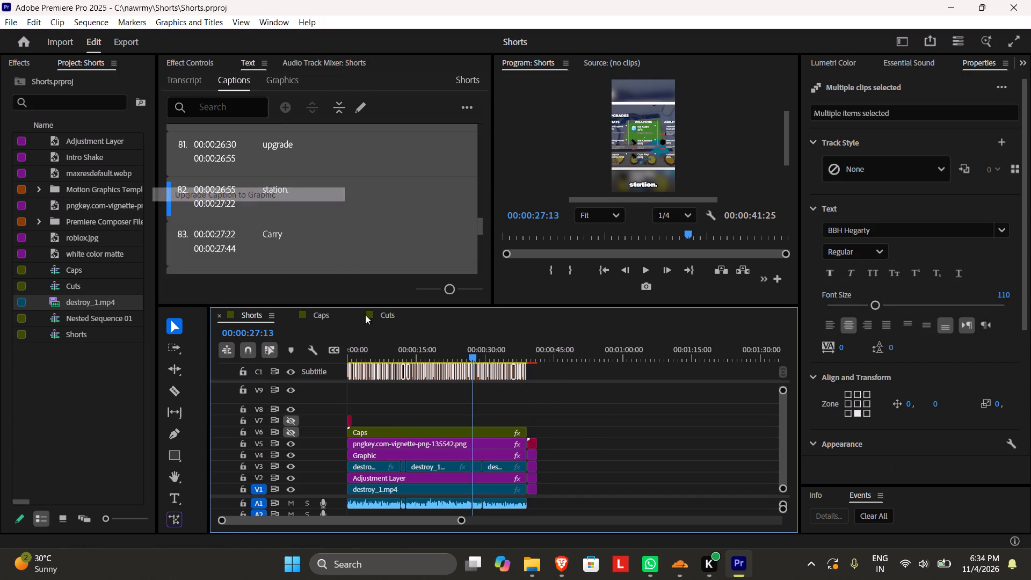
Cut the caption graphics from V9 and paste them at the start of the nested Caps sequence.
{"action": "left_click_drag", "start_coordinate": [558, 397], "coordinate": [252, 376]}
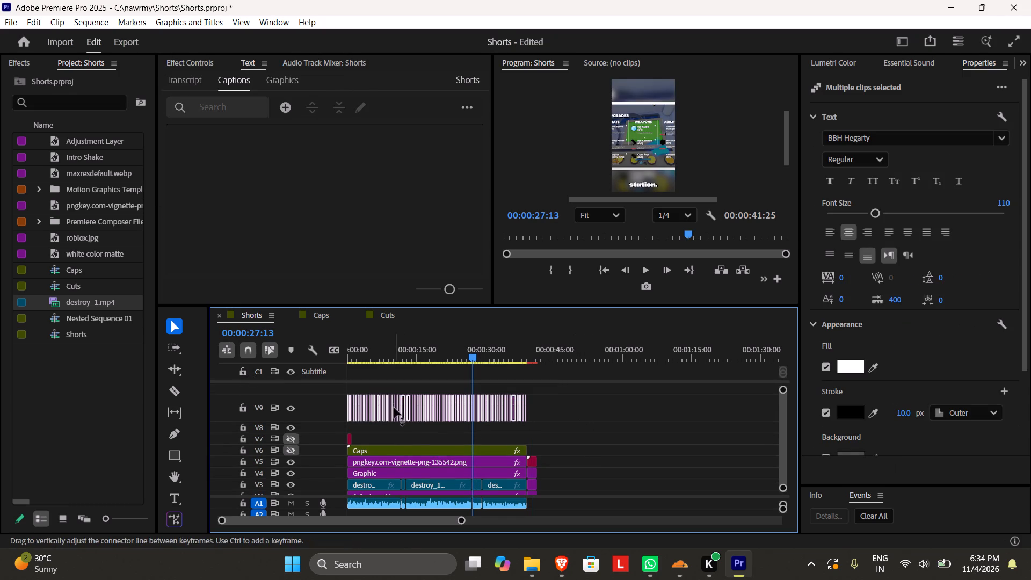
{"action": "key", "text": "ctrl+x"}
{"action": "left_click_drag", "start_coordinate": [398, 349], "coordinate": [234, 351]}
{"action": "double_click", "coordinate": [385, 453]}
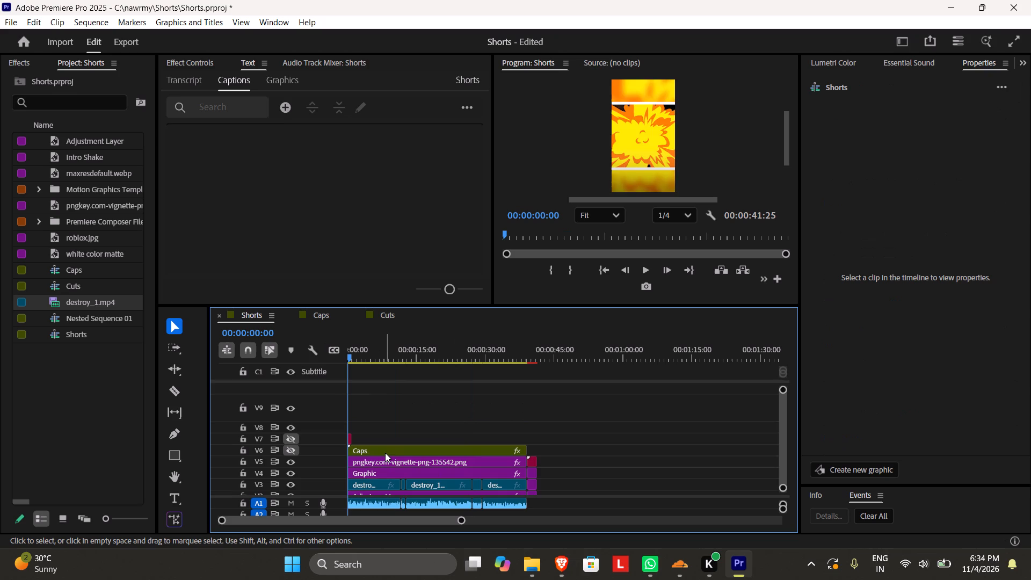
{"action": "left_click_drag", "start_coordinate": [365, 358], "coordinate": [316, 357]}
{"action": "key", "text": "ctrl+v"}
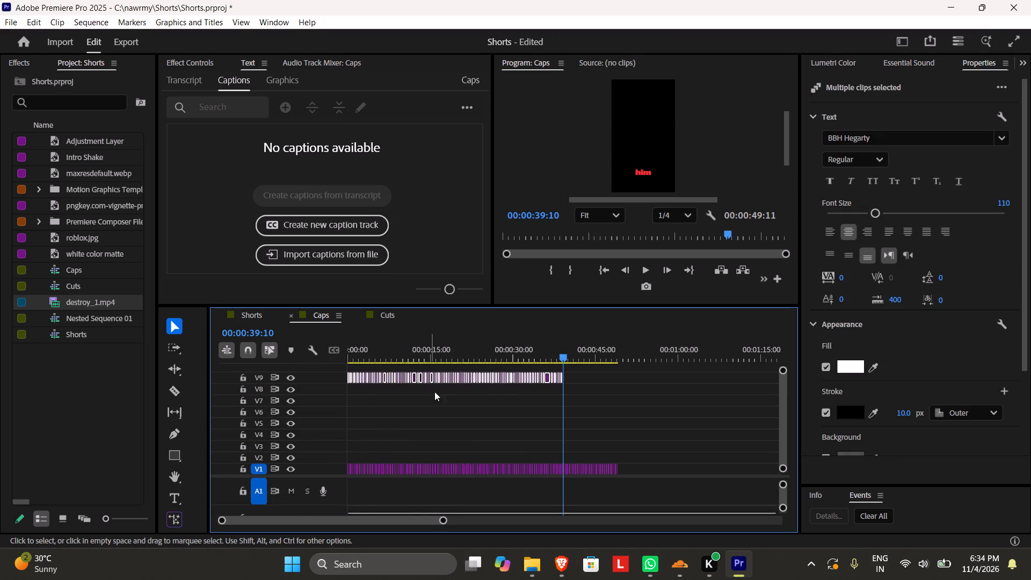
Copy the animated Vector Motion effect from the old "minigames," caption onto all new caption graphics on V9.
{"action": "left_click", "coordinate": [375, 434]}
{"action": "double_click", "coordinate": [381, 467]}
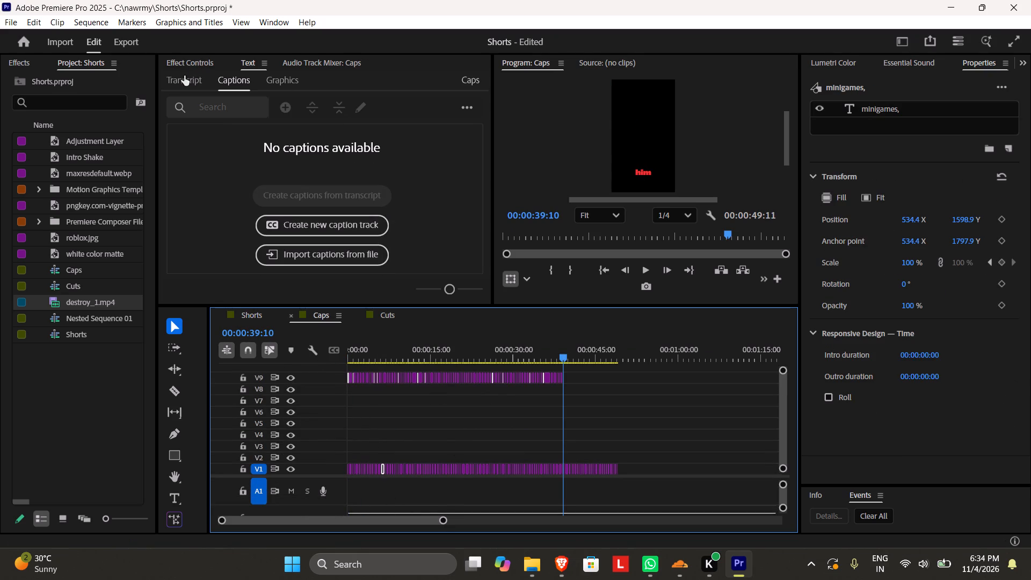
{"action": "left_click", "coordinate": [186, 68]}
{"action": "left_click", "coordinate": [228, 117]}
{"action": "key", "text": "ctrl+c"}
{"action": "left_click_drag", "start_coordinate": [614, 378], "coordinate": [507, 366]}
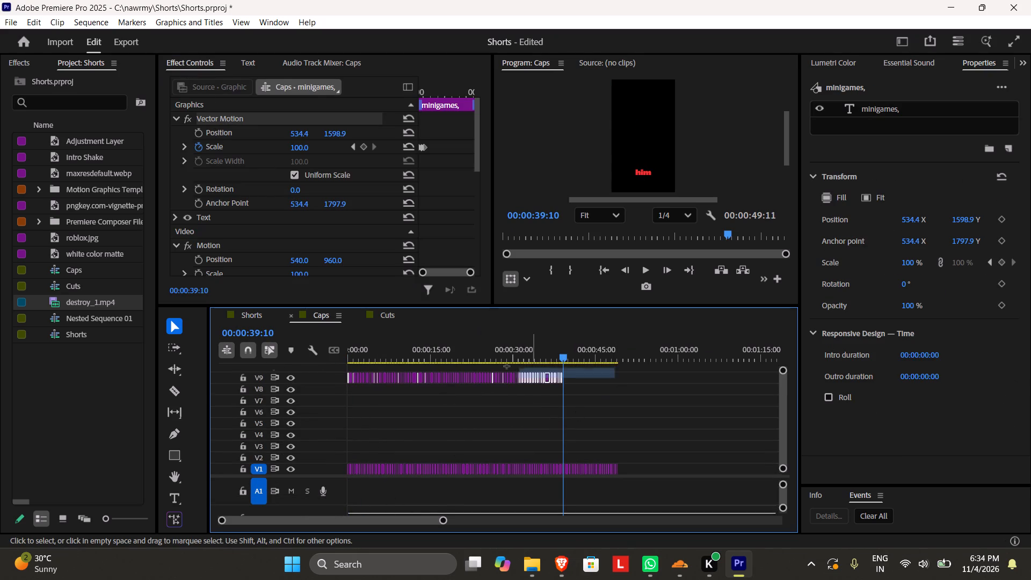
{"action": "left_click_drag", "start_coordinate": [507, 366], "coordinate": [253, 366]}
{"action": "key", "text": "ctrl+v"}
Delete the old captions on V1 of the Caps sequence and move the new V9 caption graphics down there.
{"action": "left_click_drag", "start_coordinate": [646, 462], "coordinate": [245, 449]}
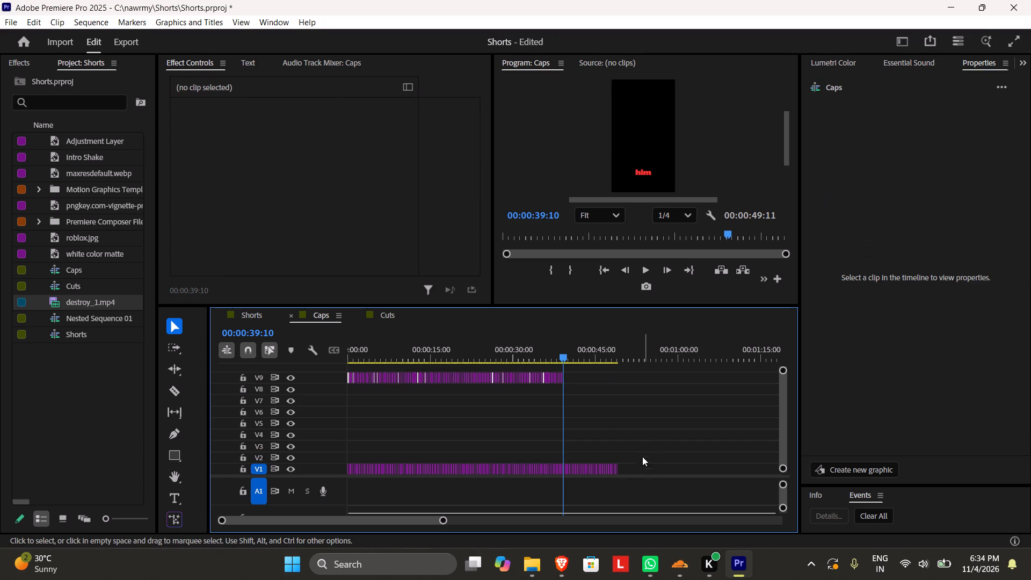
{"action": "left_click_drag", "start_coordinate": [653, 469], "coordinate": [90, 476]}
{"action": "key", "text": "Delete"}
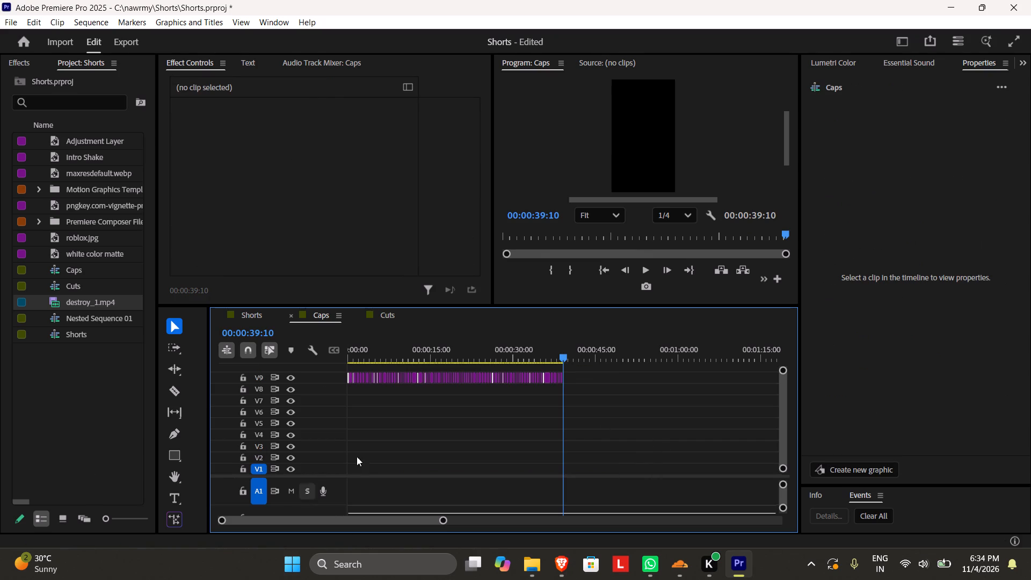
{"action": "left_click_drag", "start_coordinate": [602, 376], "coordinate": [119, 386]}
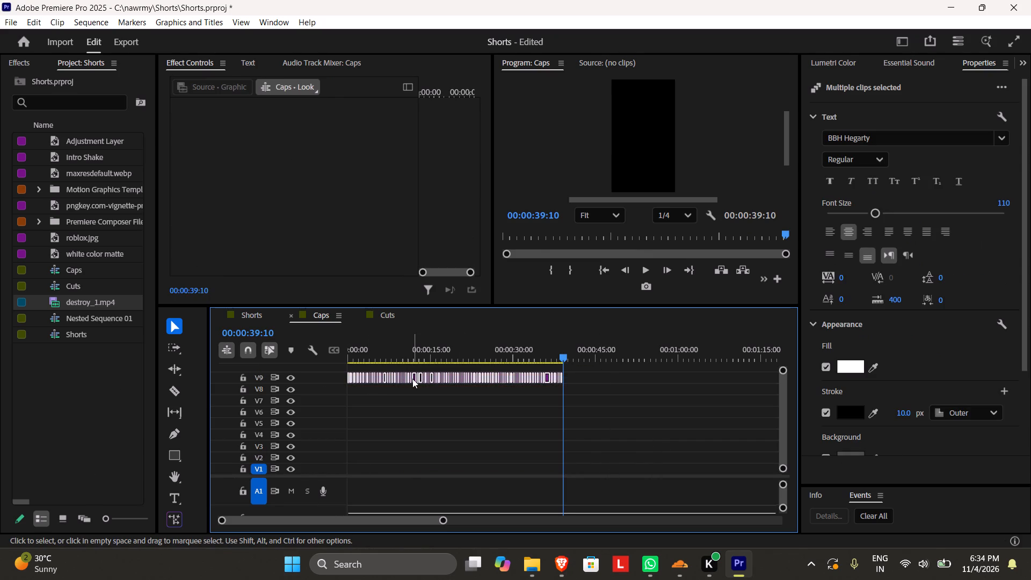
{"action": "left_click_drag", "start_coordinate": [412, 379], "coordinate": [394, 474]}
{"action": "left_click", "coordinate": [409, 430]}
Scrub the new captions in the Caps sequence and set the fill of all of them to bright yellow.
{"action": "left_click_drag", "start_coordinate": [404, 354], "coordinate": [333, 351]}
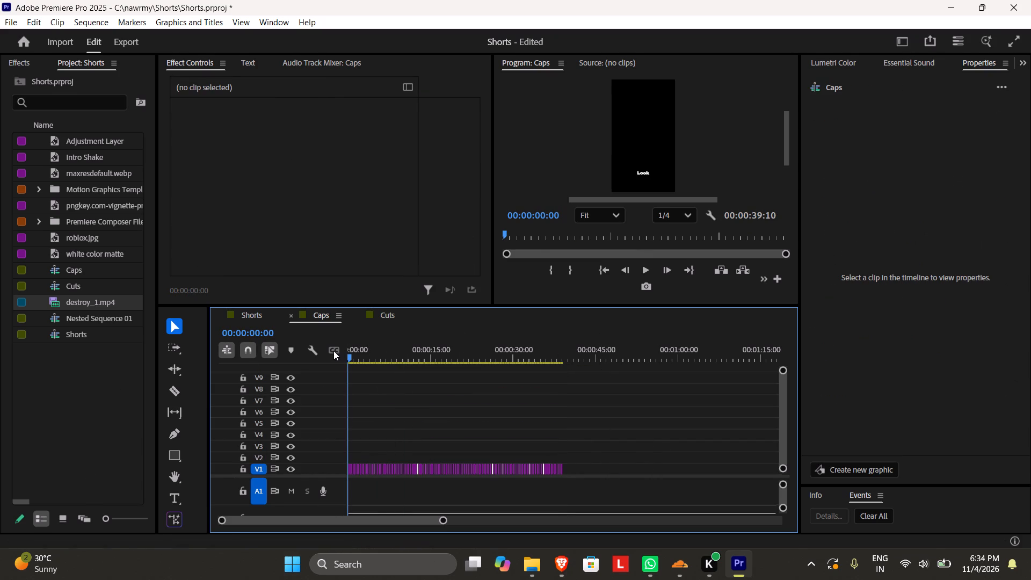
{"action": "left_click_drag", "start_coordinate": [333, 351], "coordinate": [333, 351]}
{"action": "left_click_drag", "start_coordinate": [355, 345], "coordinate": [408, 358]}
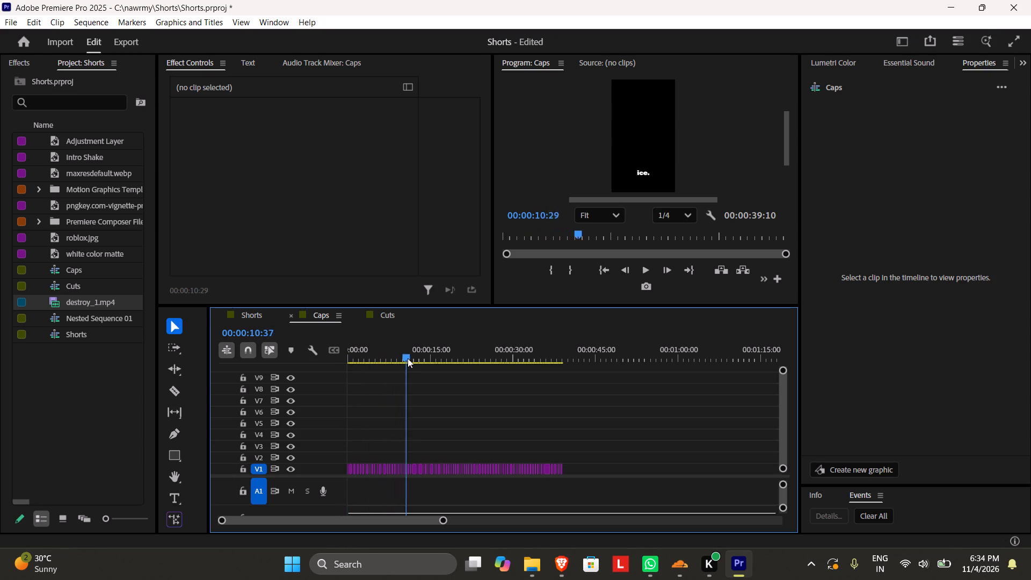
{"action": "left_click_drag", "start_coordinate": [408, 358], "coordinate": [430, 366]}
{"action": "left_click", "coordinate": [534, 452]}
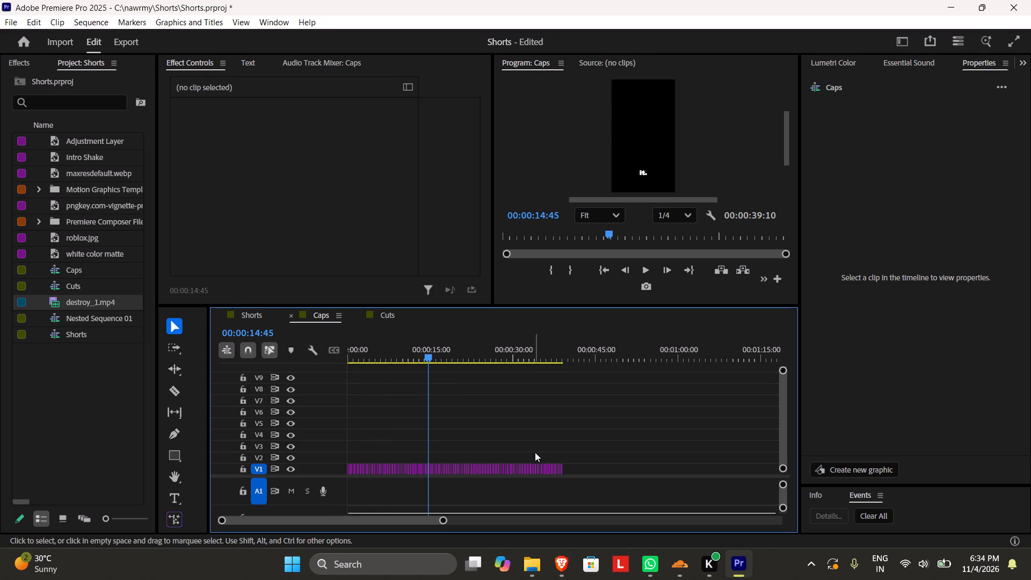
{"action": "left_click_drag", "start_coordinate": [602, 469], "coordinate": [336, 462]}
{"action": "left_click", "coordinate": [872, 368]}
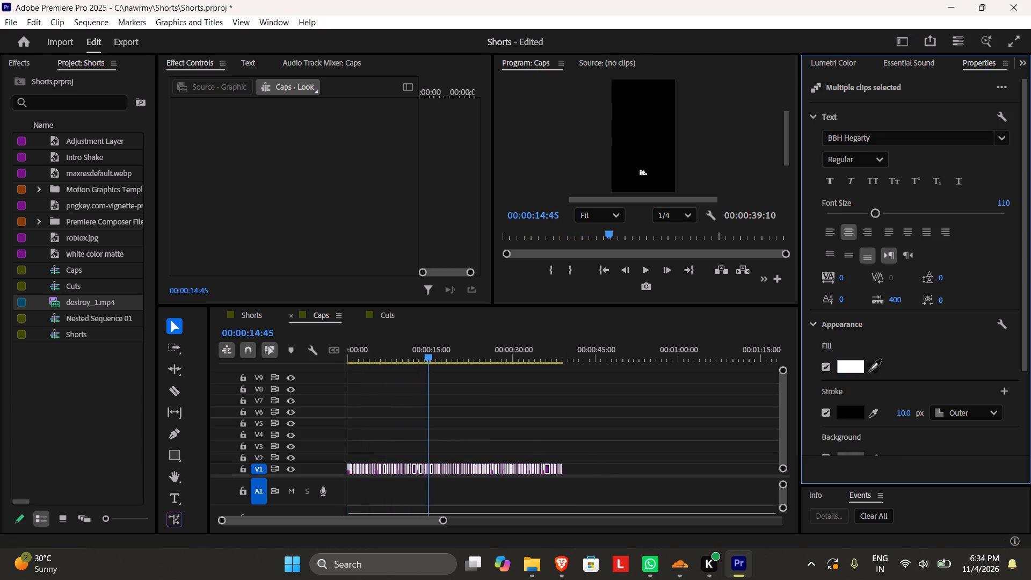
{"action": "left_click", "coordinate": [874, 370]}
{"action": "left_click", "coordinate": [847, 369]}
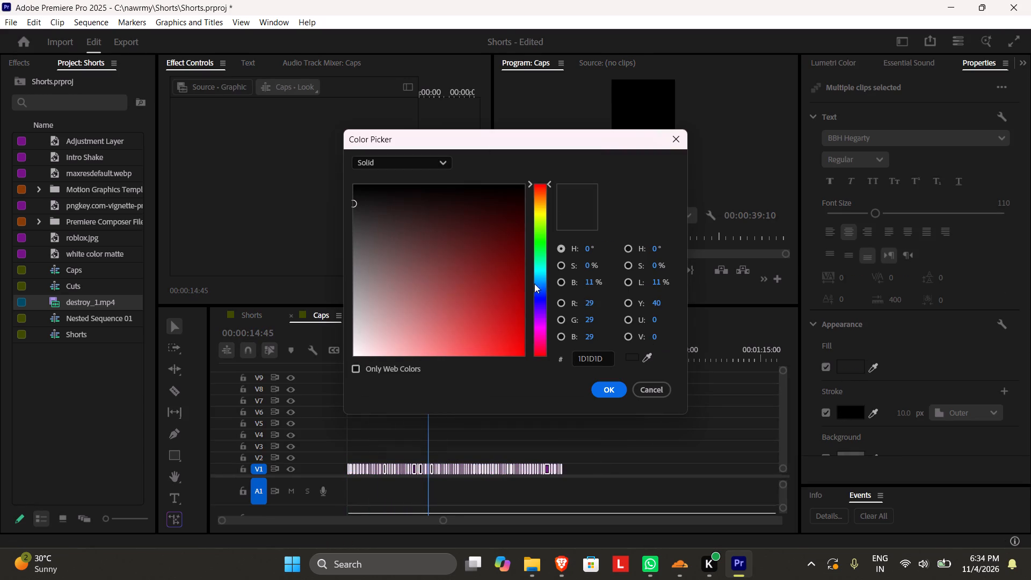
{"action": "left_click_drag", "start_coordinate": [542, 204], "coordinate": [548, 213]}
{"action": "left_click_drag", "start_coordinate": [457, 298], "coordinate": [501, 335]}
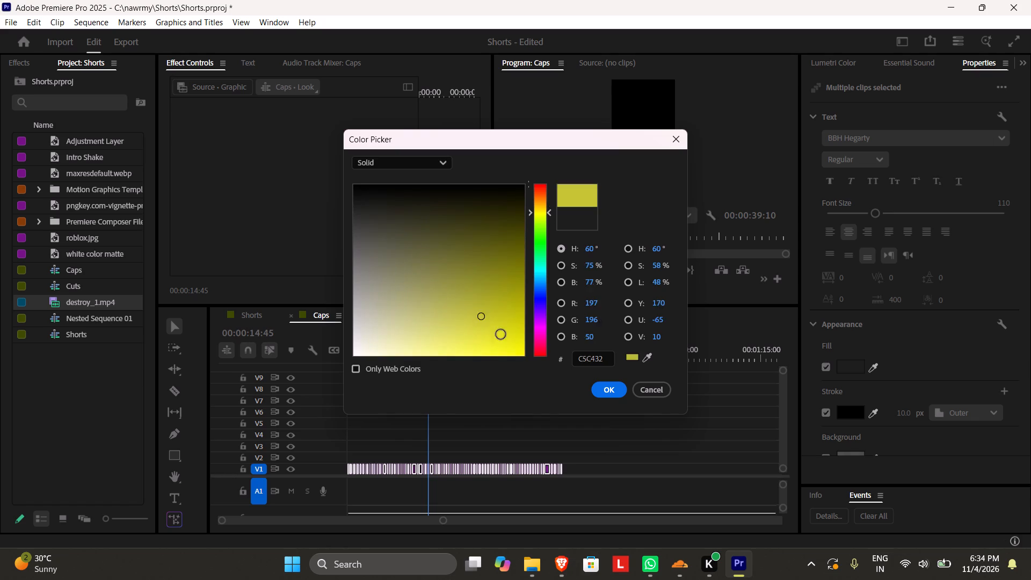
{"action": "left_click_drag", "start_coordinate": [501, 335], "coordinate": [666, 476]}
{"action": "left_click", "coordinate": [611, 391]}
Return to the Shorts sequence and turn on the output of video track V6 holding the Caps nest.
{"action": "left_click", "coordinate": [251, 313]}
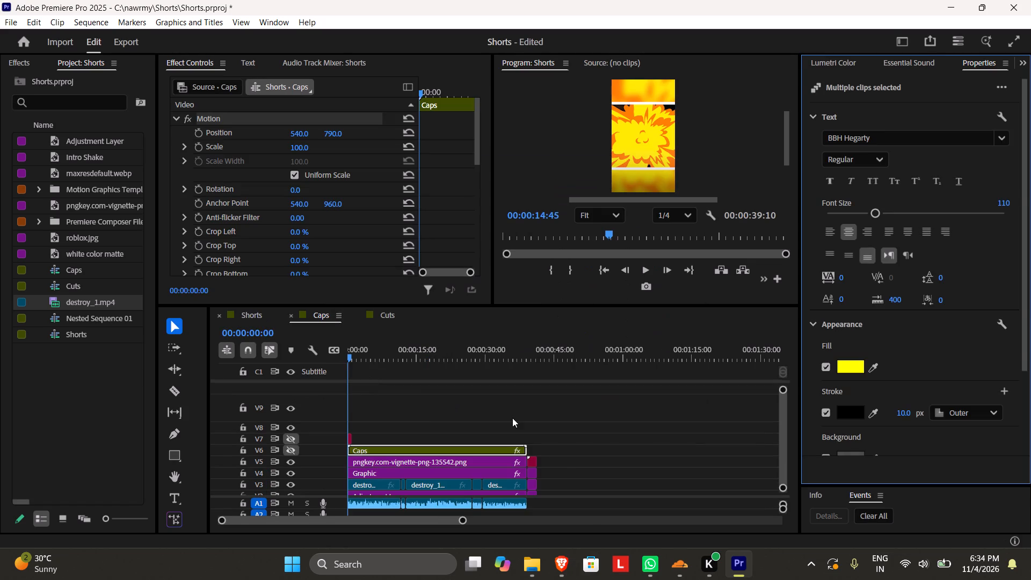
{"action": "key", "text": "space"}
{"action": "key", "text": "space"}
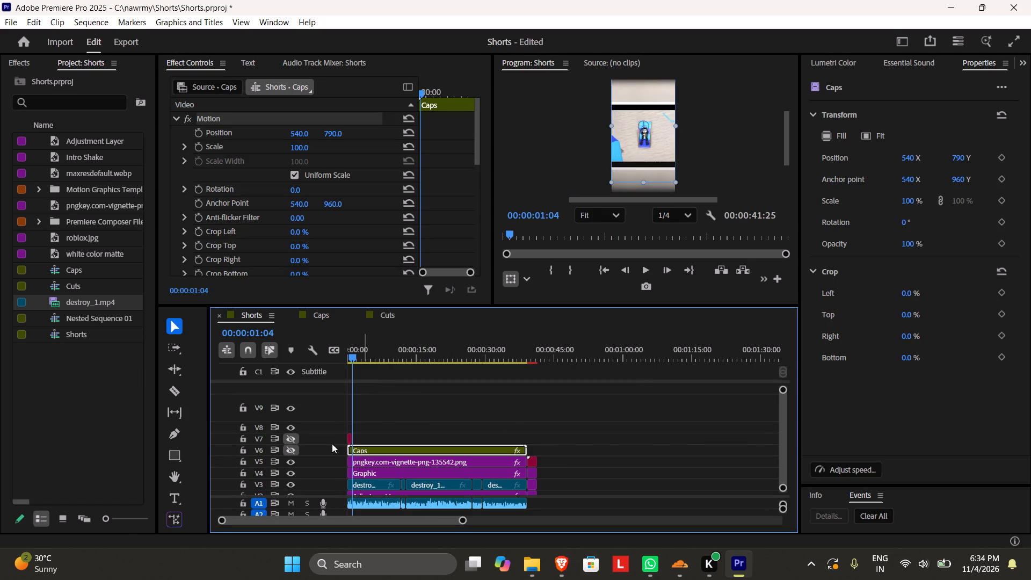
{"action": "left_click", "coordinate": [292, 447]}
Play the captioned short full screen from the beginning to check the captions, and save the project.
{"action": "left_click_drag", "start_coordinate": [379, 333], "coordinate": [313, 346]}
{"action": "left_click_drag", "start_coordinate": [357, 361], "coordinate": [303, 358]}
{"action": "key", "text": "space"}
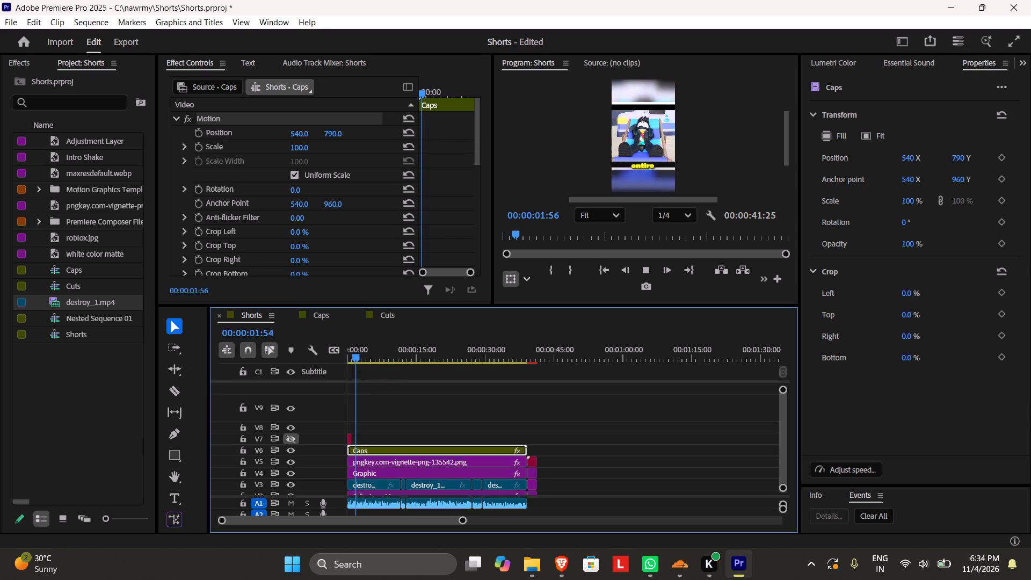
{"action": "left_click", "coordinate": [1011, 42]}
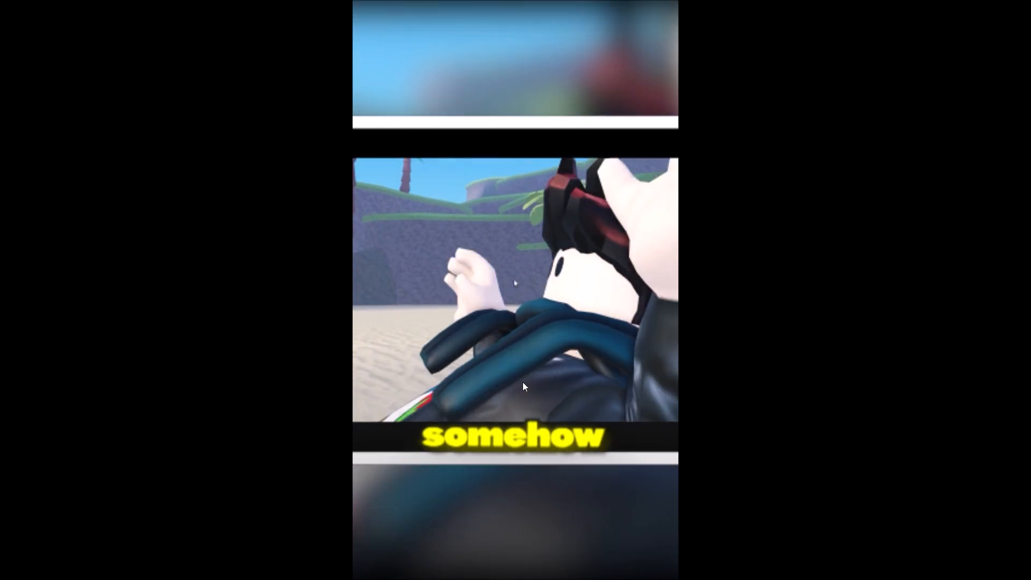
{"action": "key", "text": "space"}
{"action": "key", "text": "Escape"}
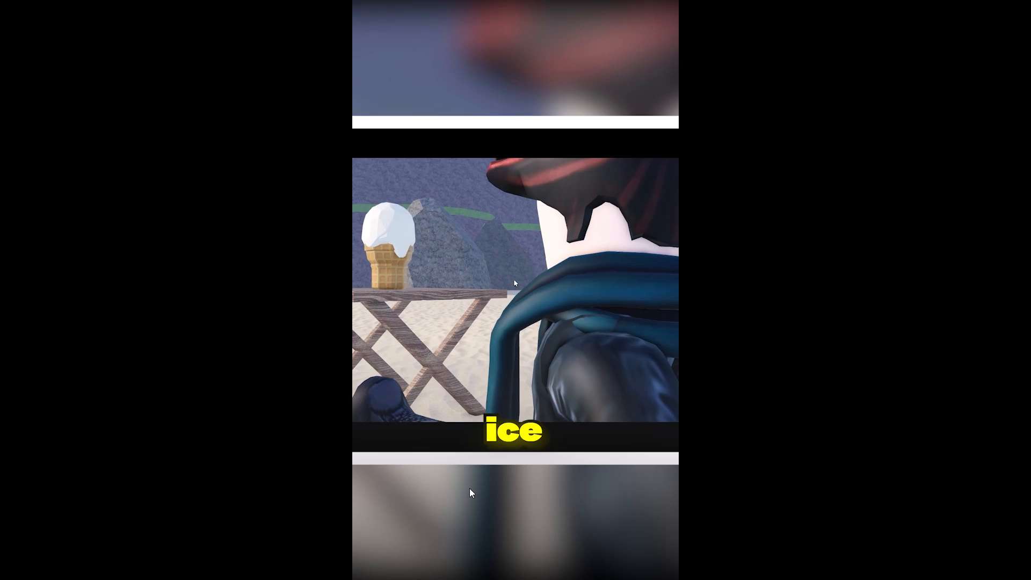
{"action": "key", "text": "Escape"}
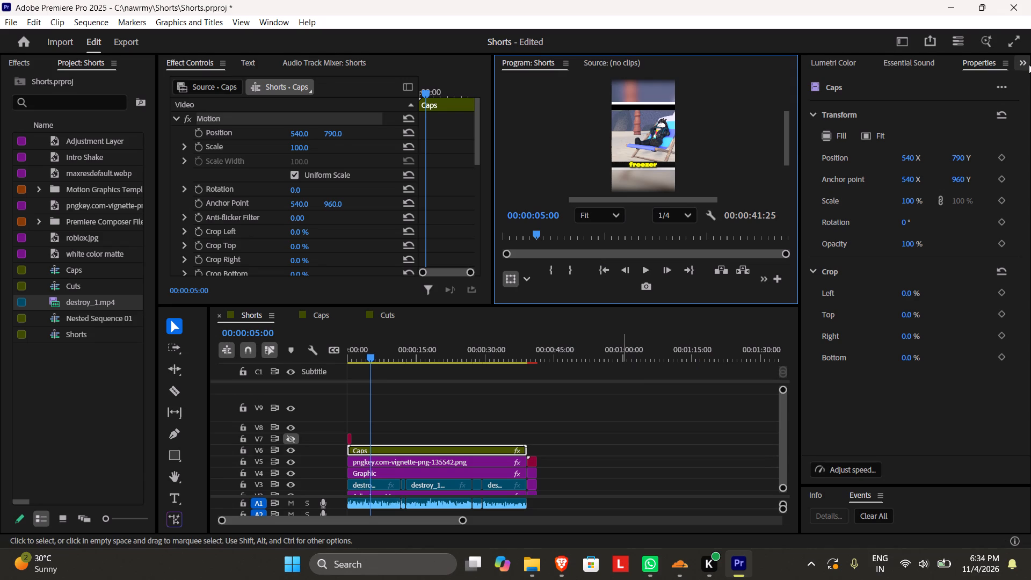
{"action": "key", "text": "ctrl+s"}
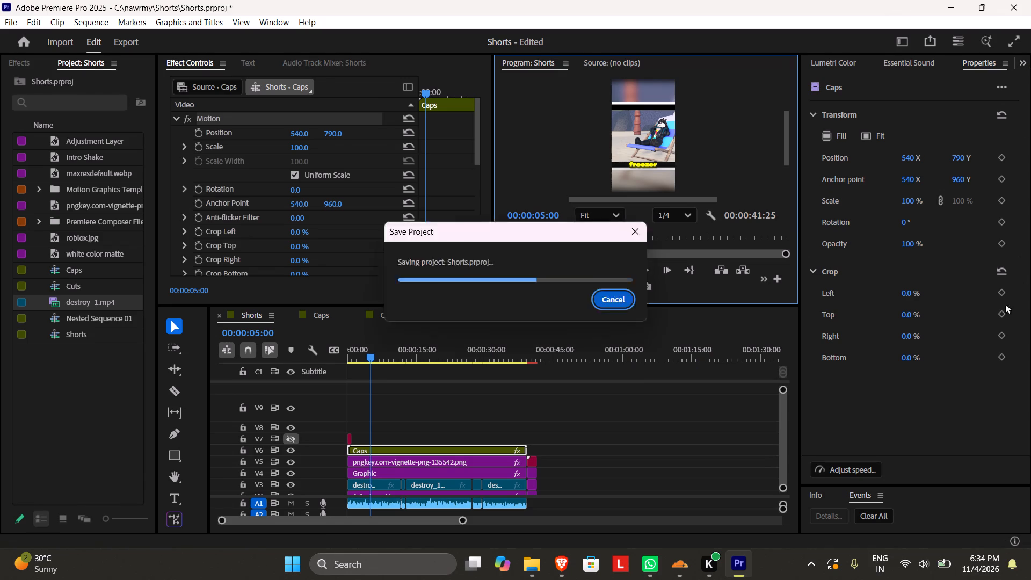
Scrub through the Shorts sequence from about 5 to 22 seconds to check the captions over the footage.
{"action": "left_click", "coordinate": [563, 424]}
{"action": "key", "text": "space"}
{"action": "key", "text": "space"}
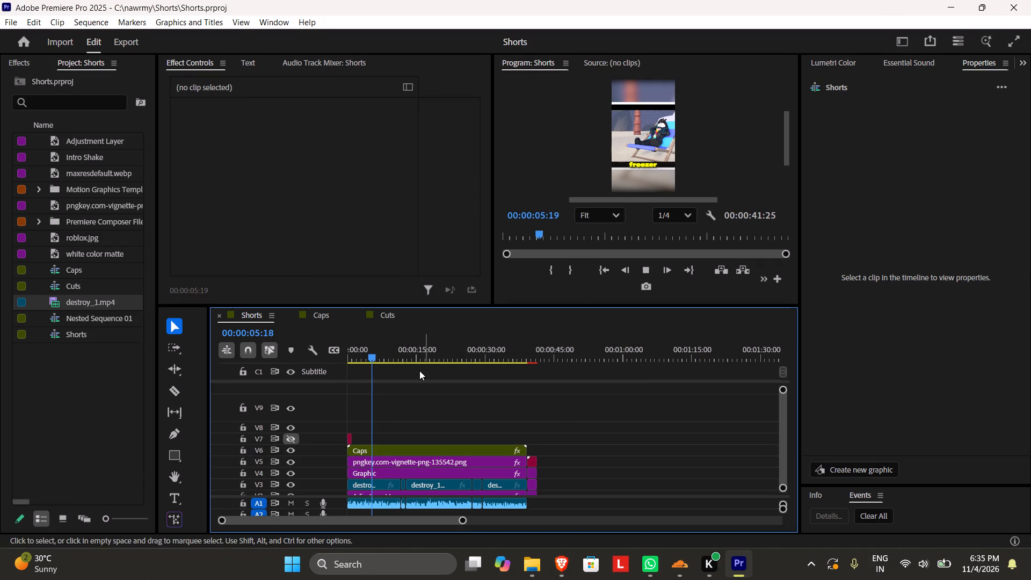
{"action": "left_click_drag", "start_coordinate": [383, 349], "coordinate": [394, 350]}
{"action": "left_click", "coordinate": [528, 402]}
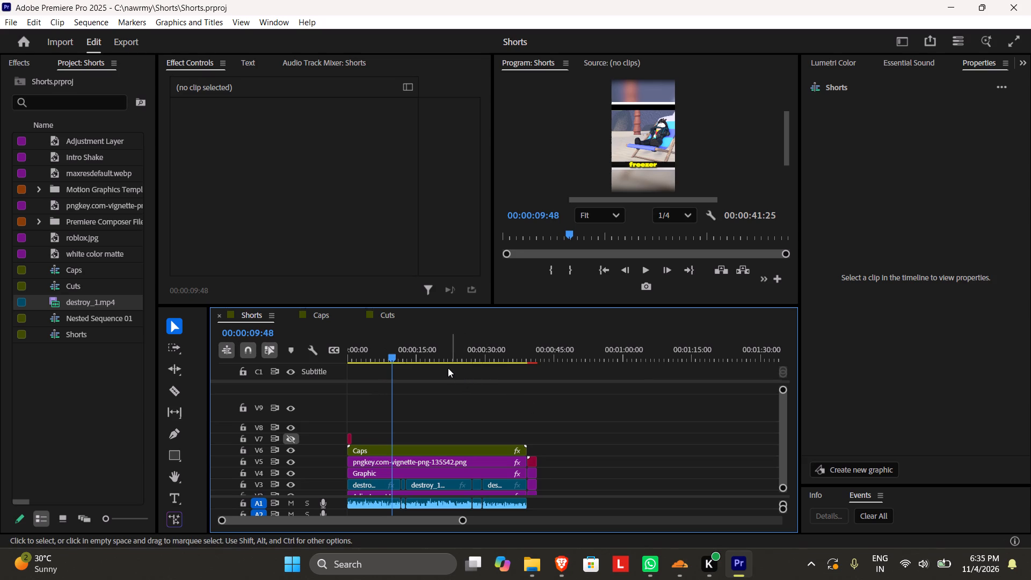
{"action": "left_click", "coordinate": [420, 400]}
{"action": "left_click_drag", "start_coordinate": [395, 357], "coordinate": [416, 378]}
{"action": "left_click", "coordinate": [549, 409]}
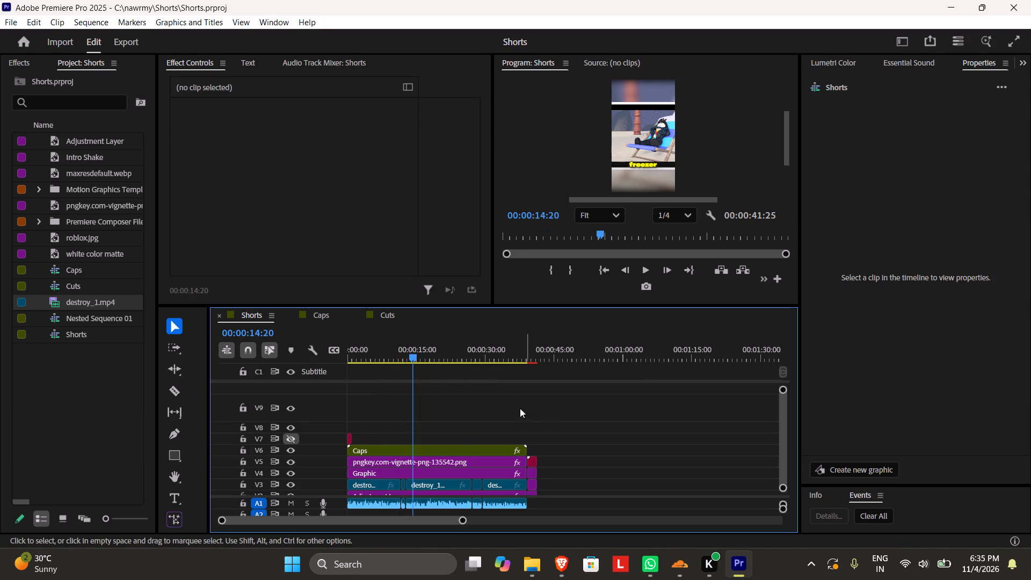
{"action": "left_click_drag", "start_coordinate": [784, 430], "coordinate": [785, 474]}
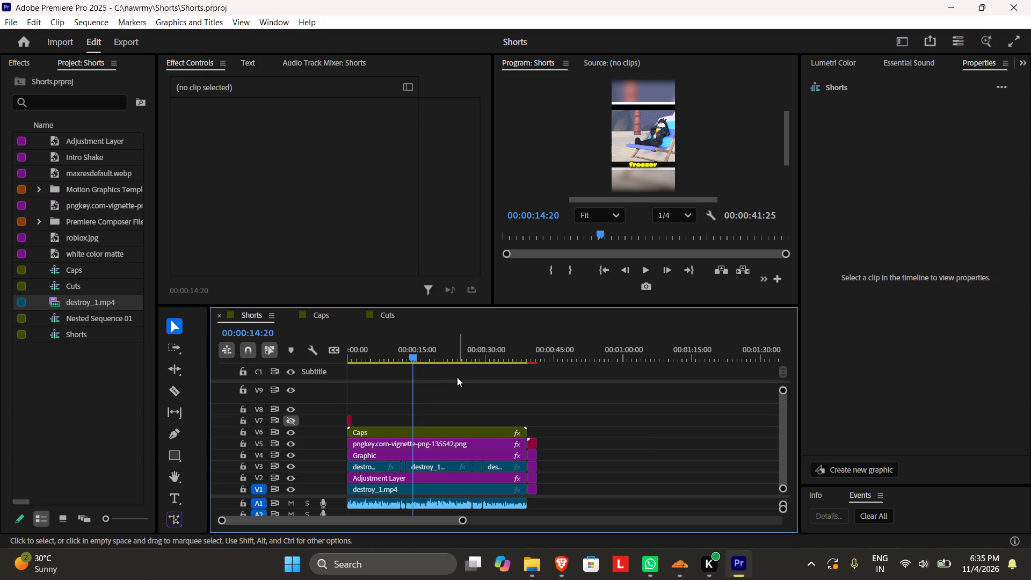
{"action": "left_click", "coordinate": [450, 357]}
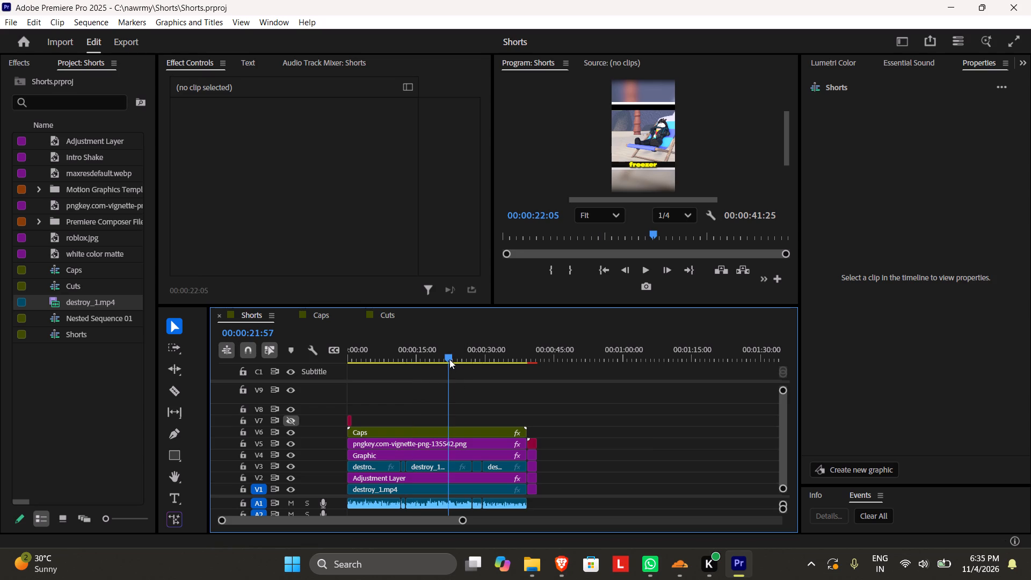
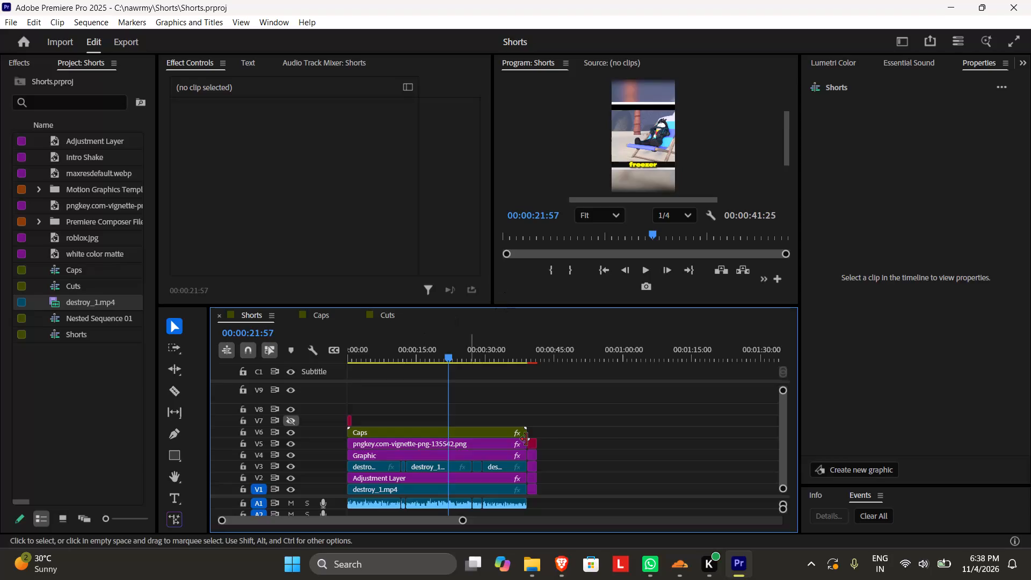
Check the captioned footage in the Shorts sequence at about 27 and 34 seconds.
{"action": "left_click", "coordinate": [478, 356]}
{"action": "left_click", "coordinate": [506, 356]}
{"action": "left_click", "coordinate": [450, 366]}
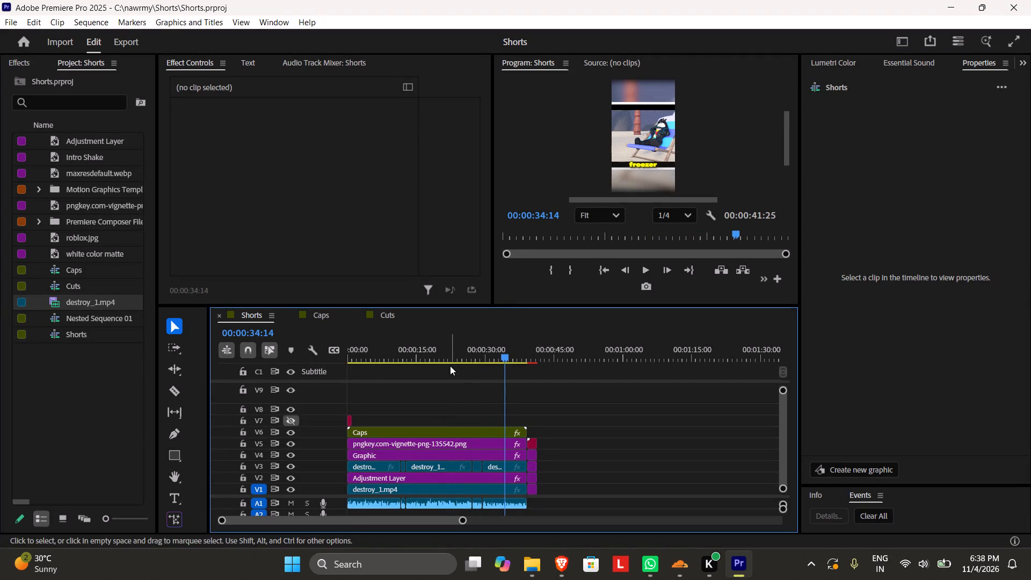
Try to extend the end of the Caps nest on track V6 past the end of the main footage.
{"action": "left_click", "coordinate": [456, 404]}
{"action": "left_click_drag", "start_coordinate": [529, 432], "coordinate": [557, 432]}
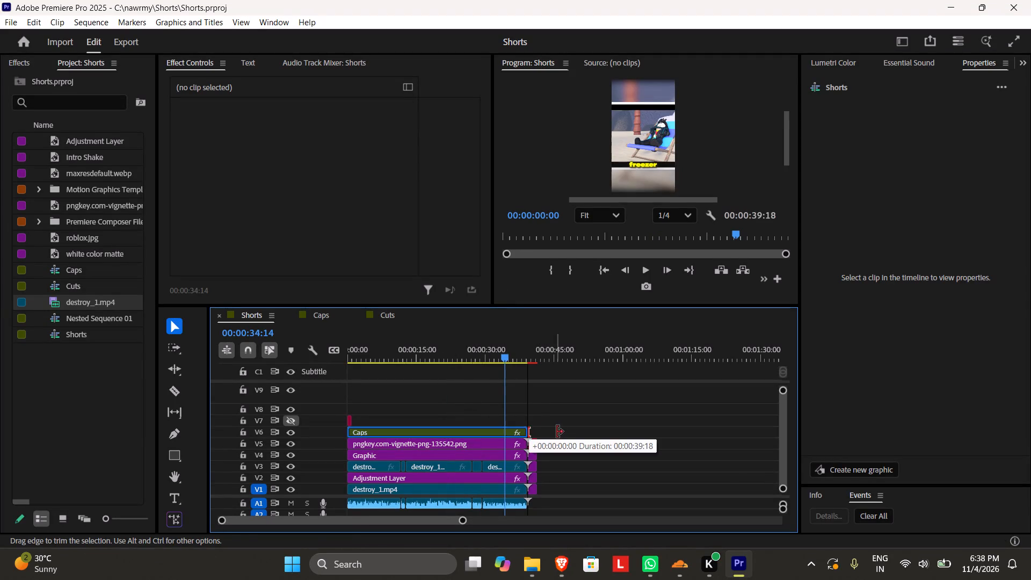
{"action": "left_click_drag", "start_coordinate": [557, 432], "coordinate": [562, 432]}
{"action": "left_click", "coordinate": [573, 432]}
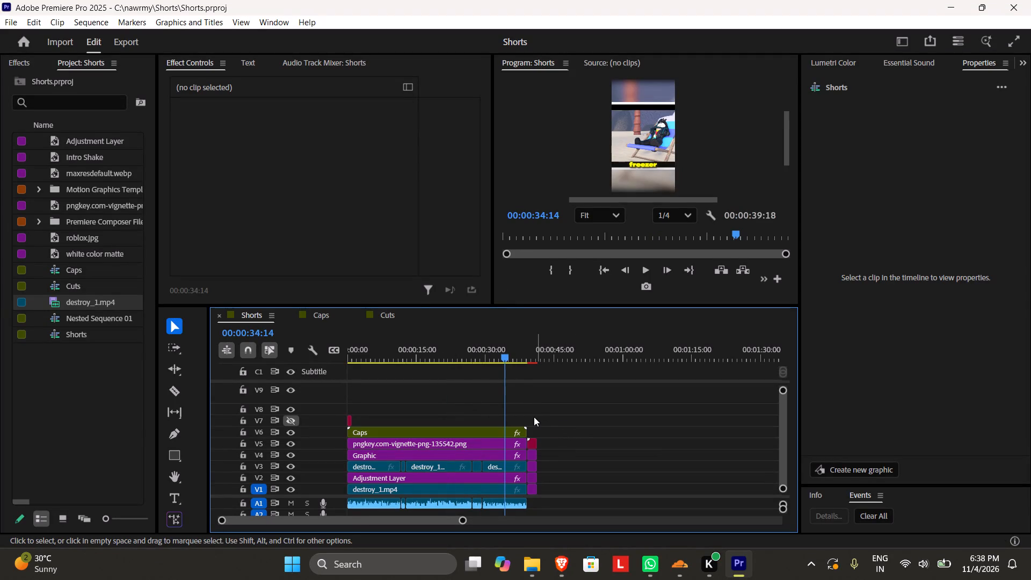
Export the entire Shorts sequence to D:\ as Shorts_1.mp4 in H.264 with the current custom settings.
{"action": "left_click", "coordinate": [125, 42]}
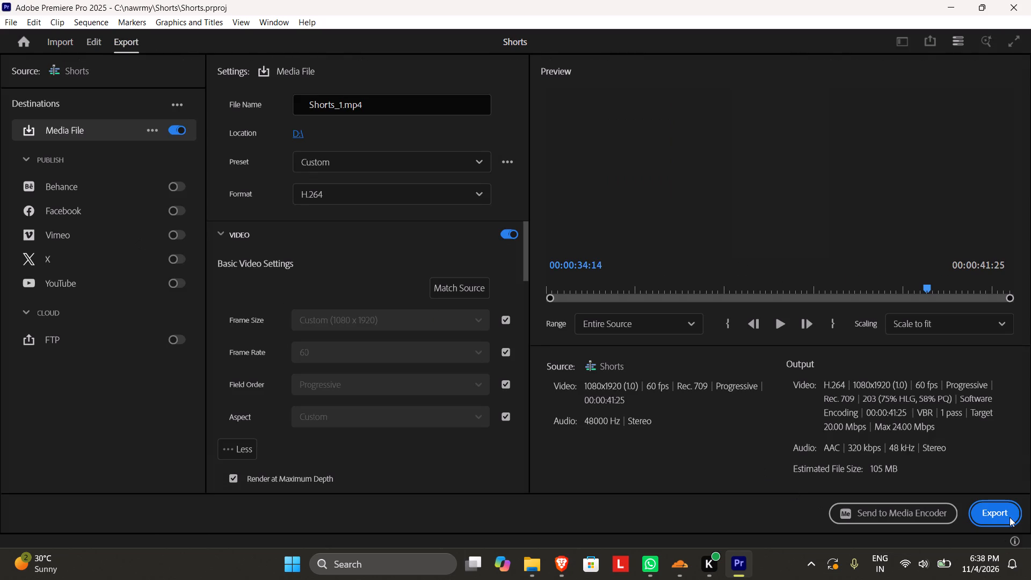
{"action": "left_click", "coordinate": [1003, 516]}
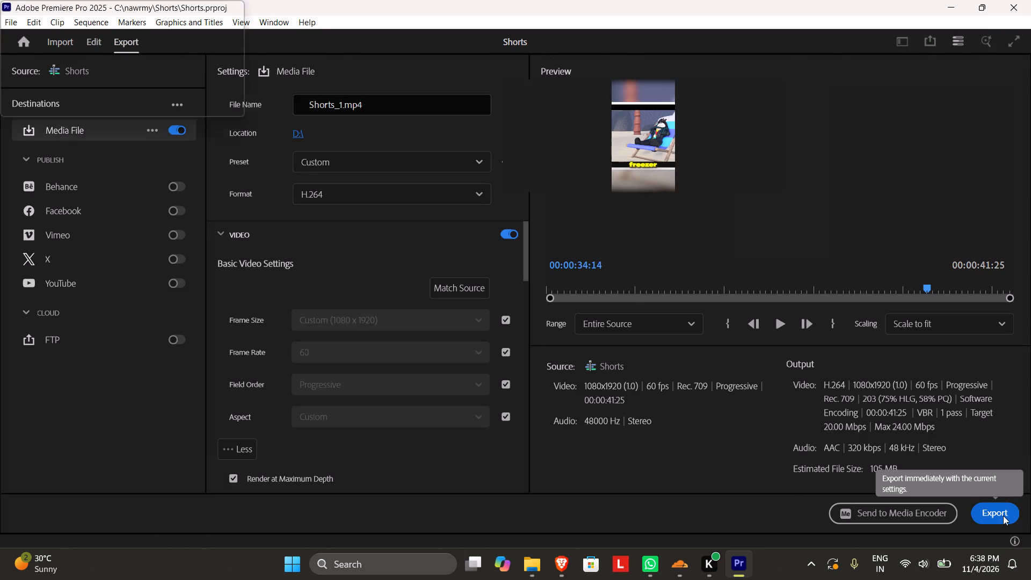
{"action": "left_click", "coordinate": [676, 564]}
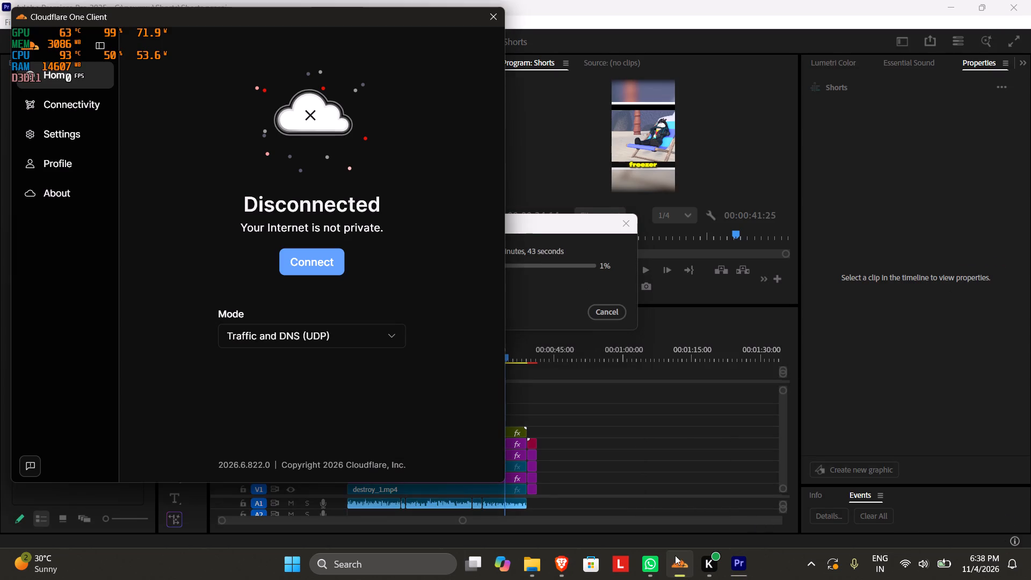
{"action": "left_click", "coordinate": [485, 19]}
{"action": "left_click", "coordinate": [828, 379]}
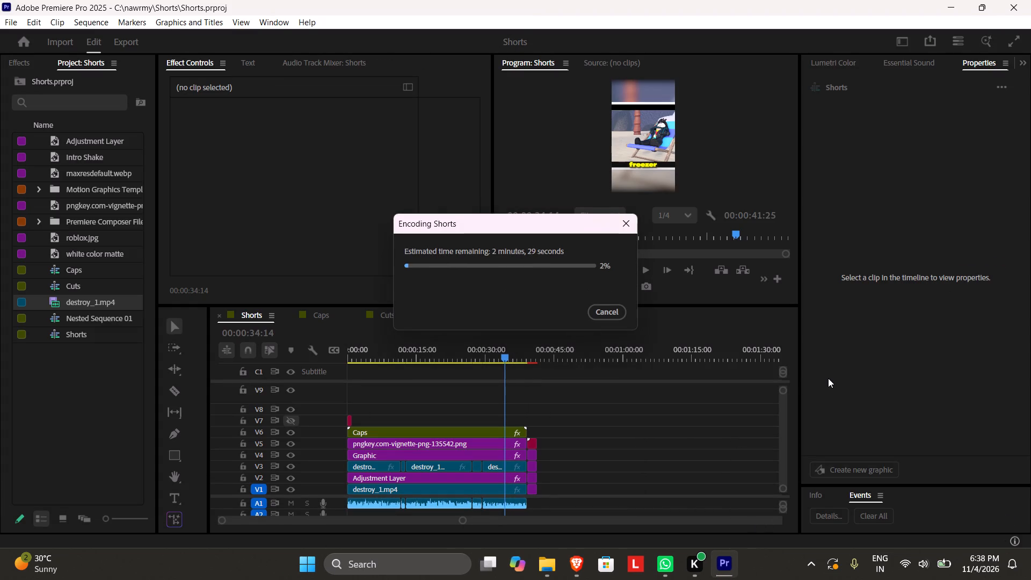
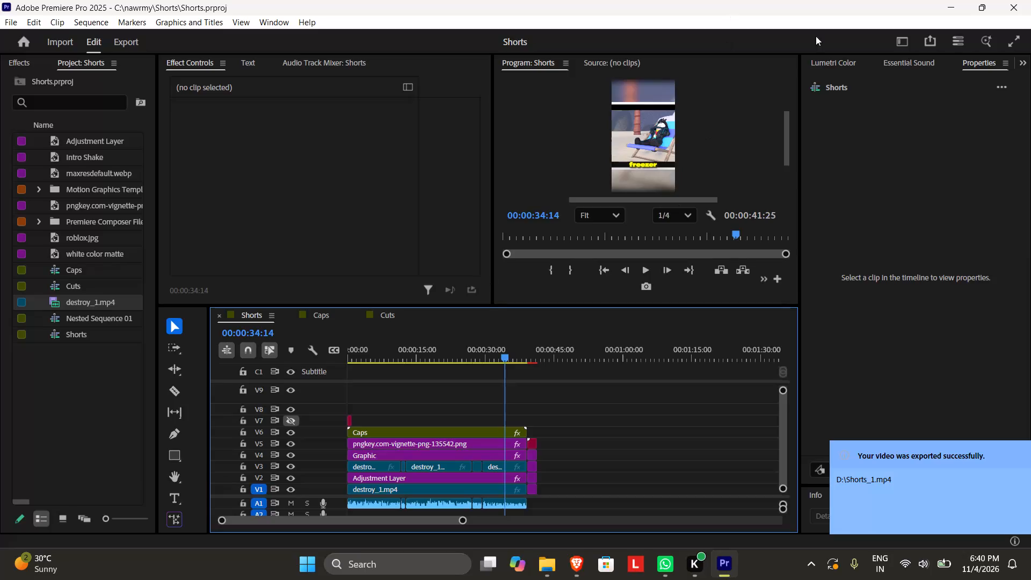
Close Premiere Pro and return to the D: drive folder holding the exported Shorts_1.mp4.
{"action": "left_click", "coordinate": [1030, 0]}
{"action": "left_click", "coordinate": [432, 296]}
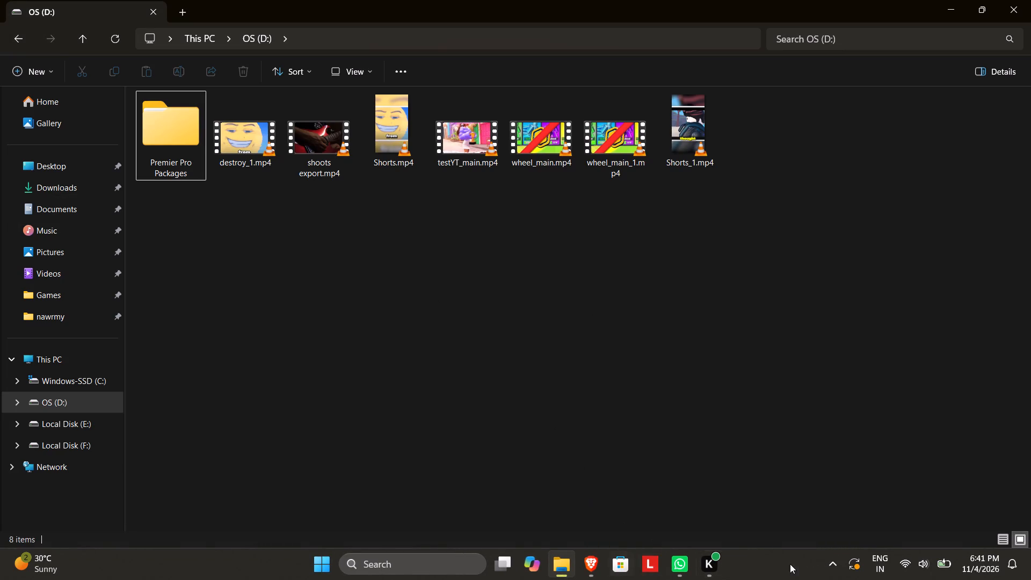
Switch to Brave to view the Nawrmy channel dashboard in YouTube Studio.
{"action": "left_click", "coordinate": [583, 566]}
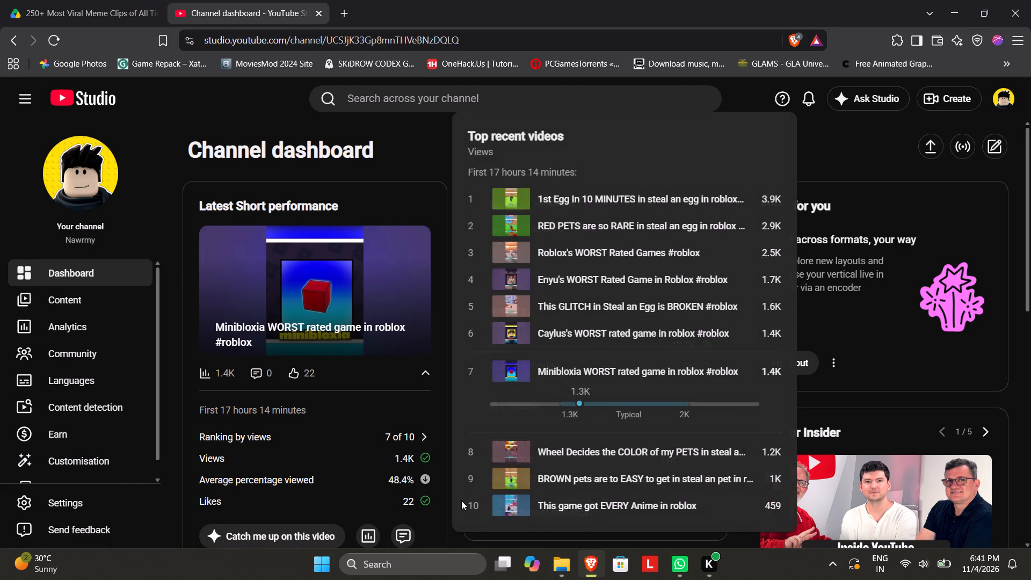
Search Windows for the Telegram Desktop app with "te".
{"action": "left_click", "coordinate": [476, 560]}
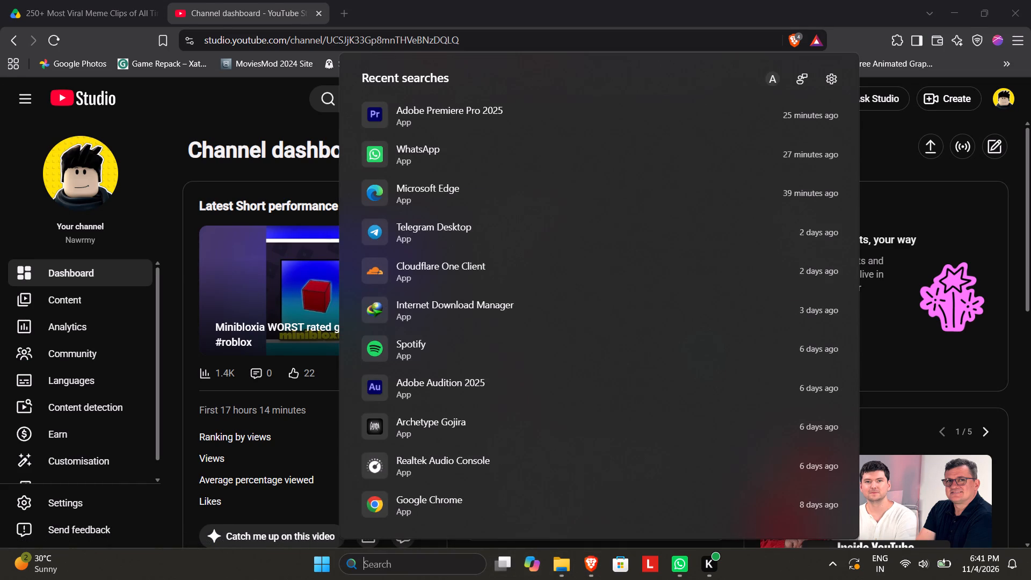
{"action": "type", "text": "te"}
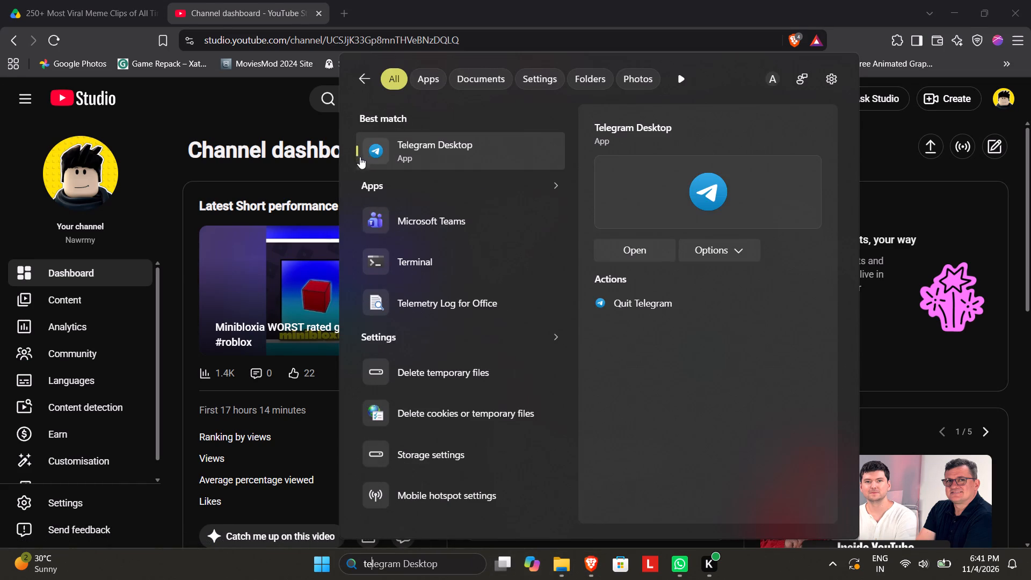
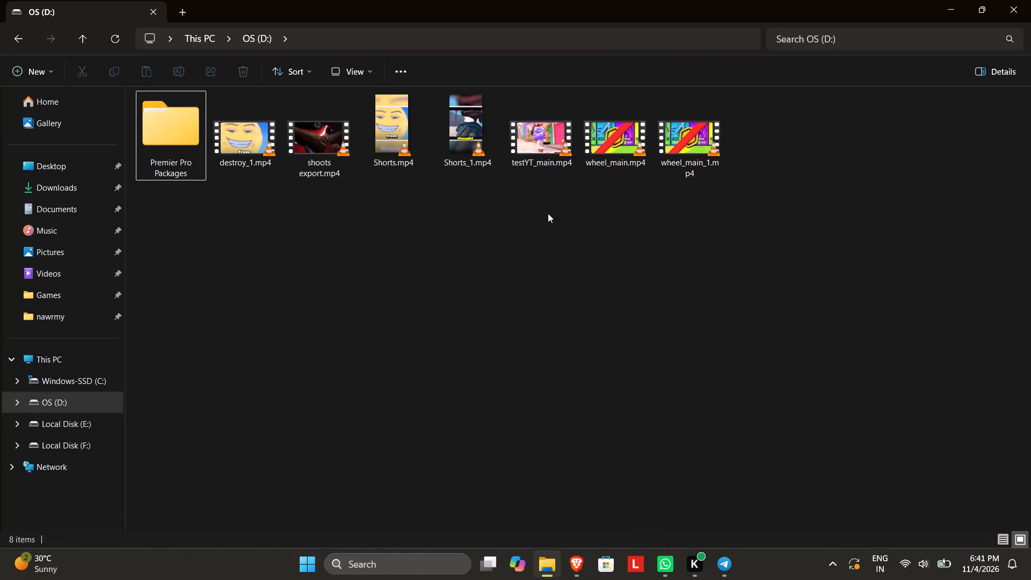
Open the exported Shorts_1.mp4 in VLC media player and skim through it at several points from the middle towards the end.
{"action": "double_click", "coordinate": [459, 150]}
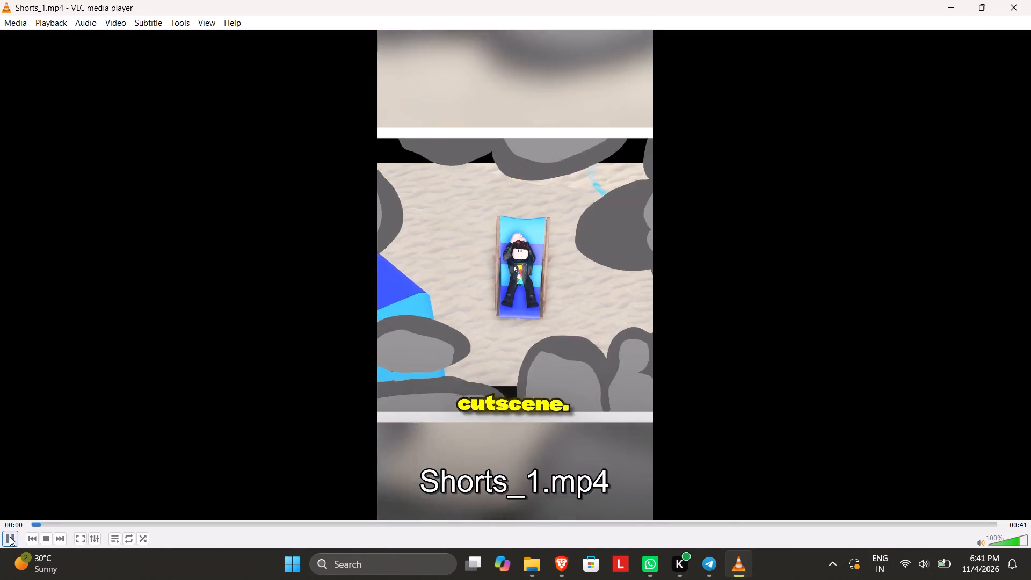
{"action": "left_click", "coordinate": [418, 517]}
{"action": "left_click", "coordinate": [477, 526]}
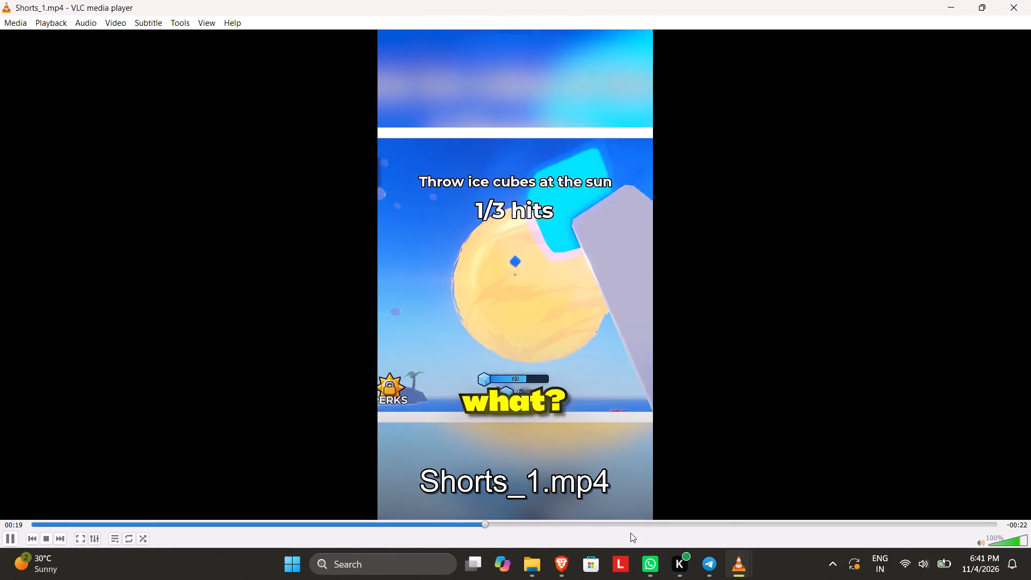
{"action": "left_click", "coordinate": [647, 530]}
{"action": "left_click", "coordinate": [778, 525]}
{"action": "left_click", "coordinate": [864, 526]}
{"action": "left_click", "coordinate": [910, 524]}
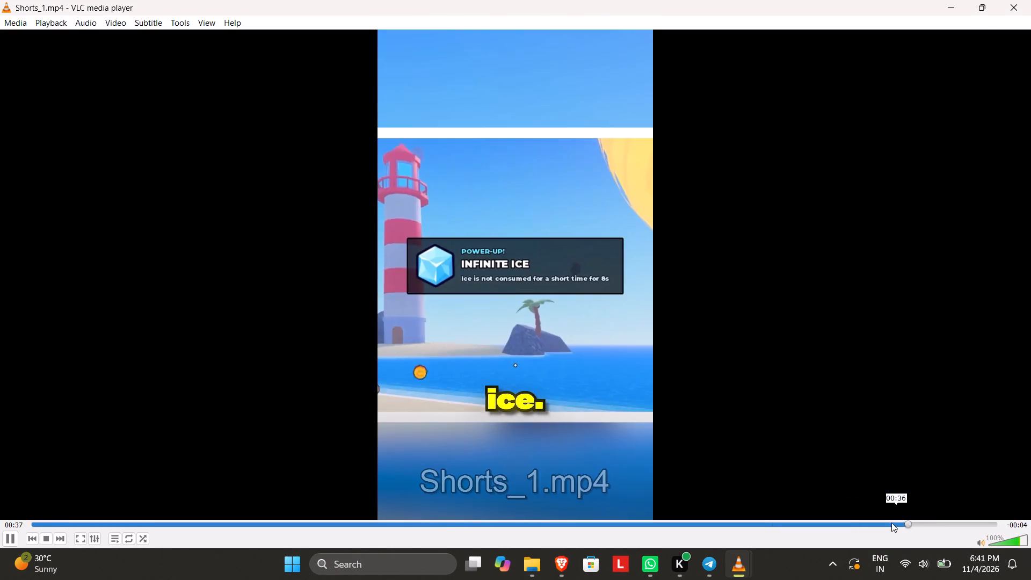
Close the Shorts_1.mp4 preview in VLC media player and decline the player's update download, returning to the D: drive folder.
{"action": "left_click", "coordinate": [1030, 0]}
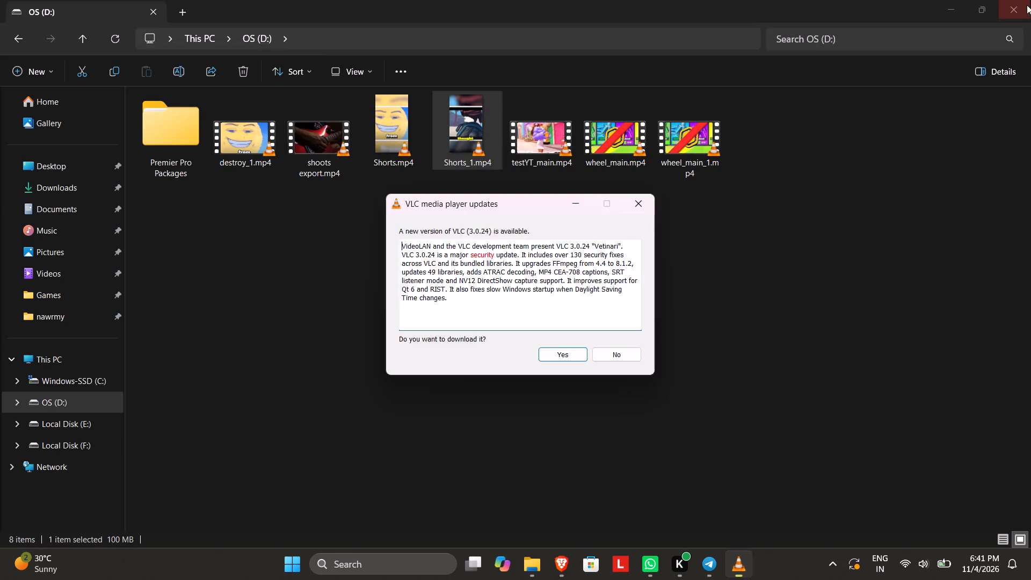
{"action": "left_click", "coordinate": [606, 353]}
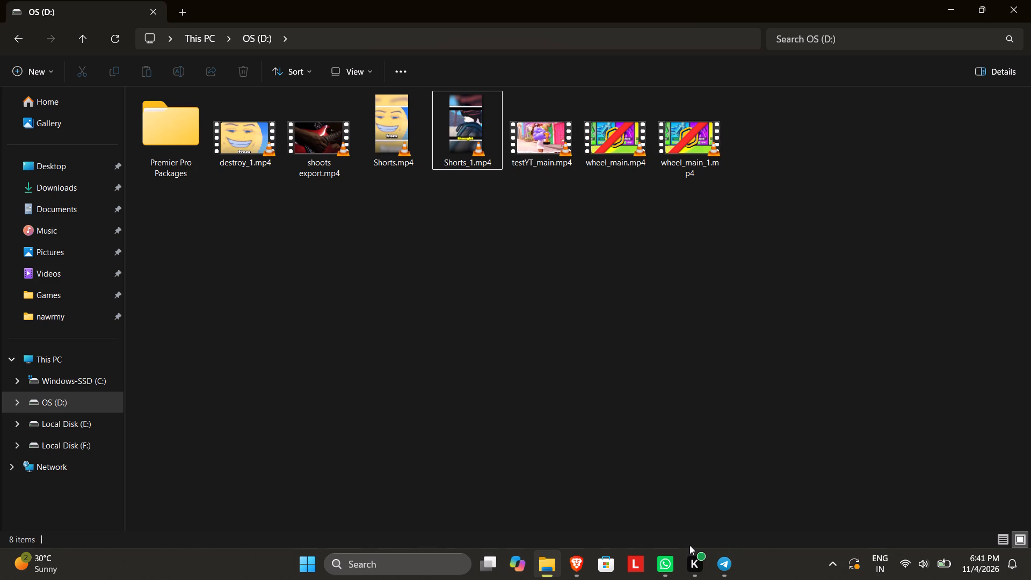
{"action": "left_click", "coordinate": [482, 395]}
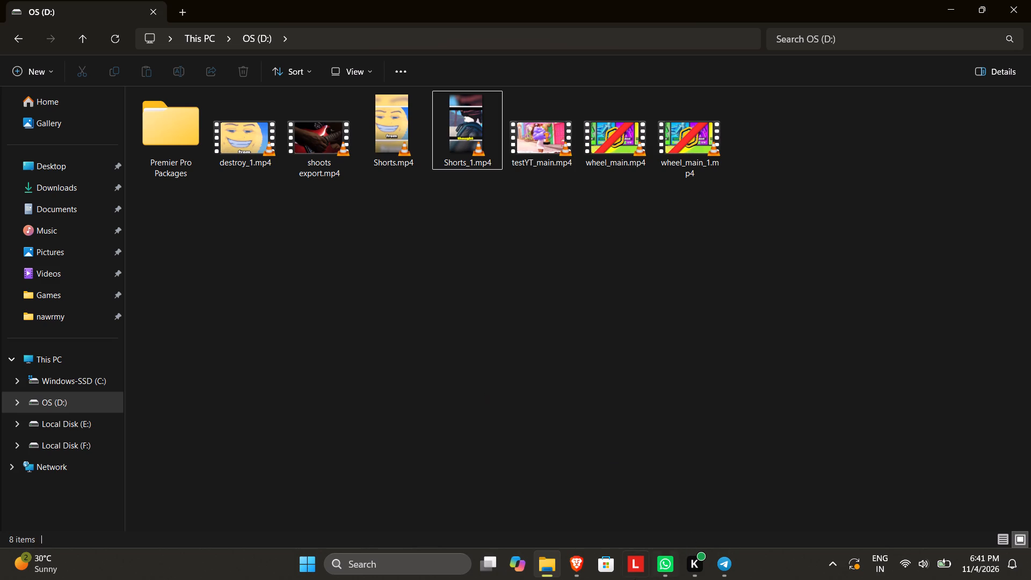